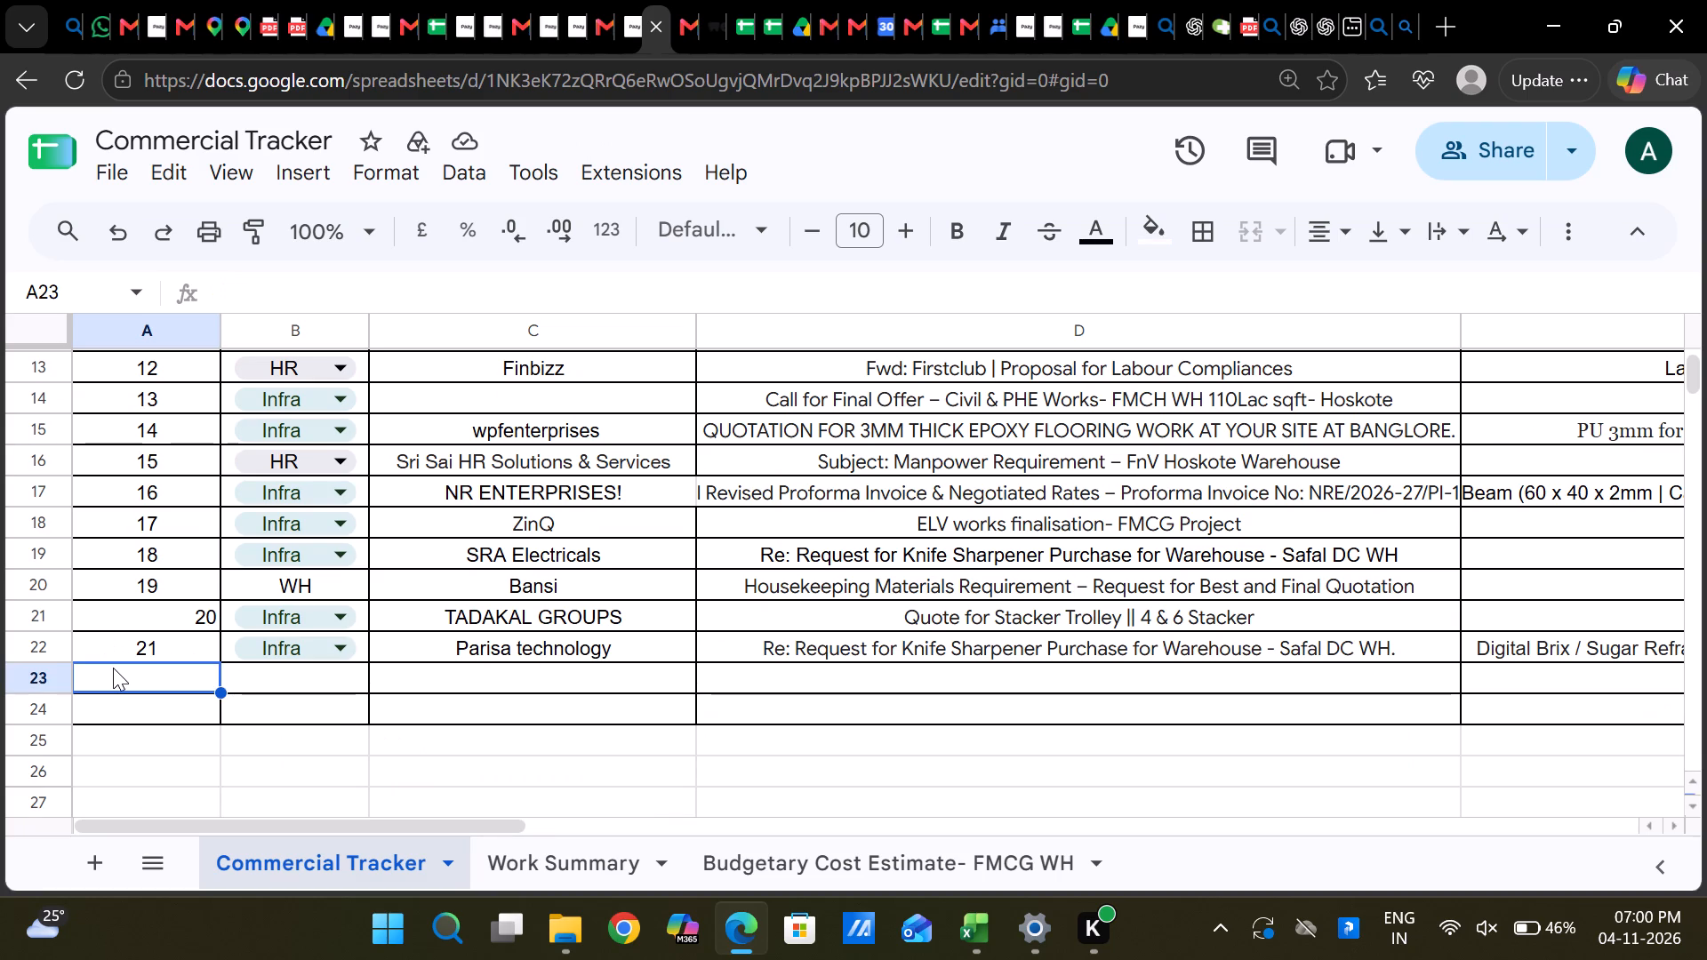
Enter serial number 22 in cell A23 to start a new tracker row.
{"action": "type", "text": "22"}
{"action": "key", "text": "Tab"}
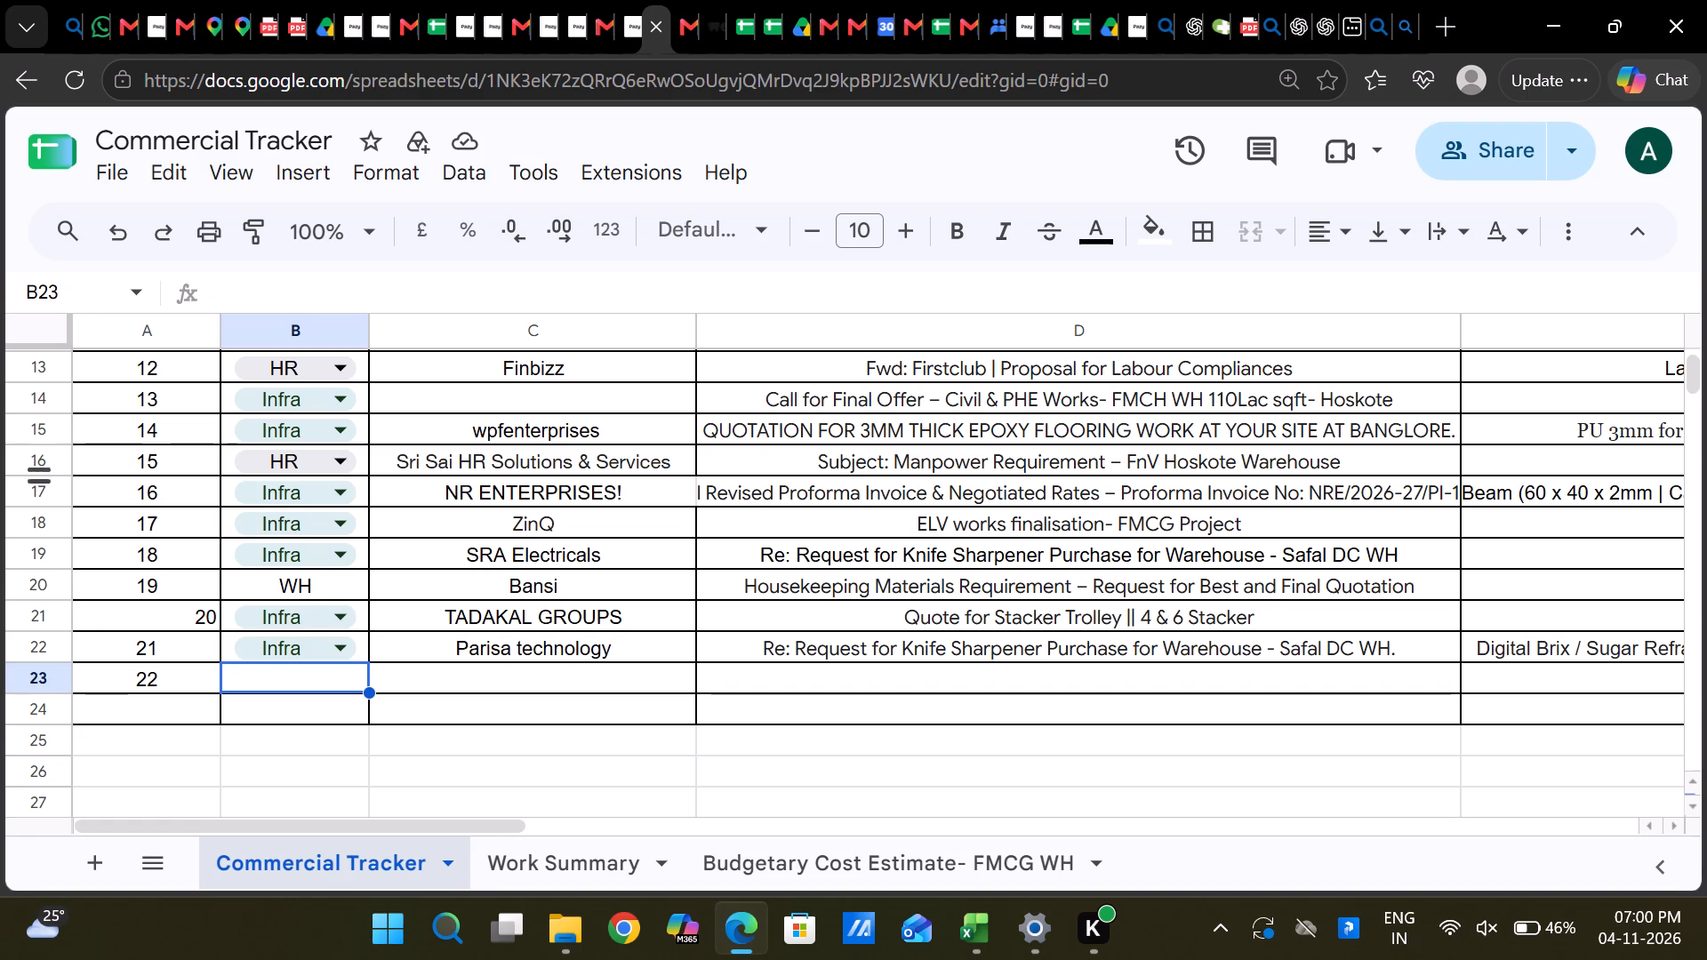
Centre-align the serial number 20 in cell A21 to match the rest of the column.
{"action": "scroll", "coordinate": [337, 545], "scroll_direction": "up", "scroll_amount": 2}
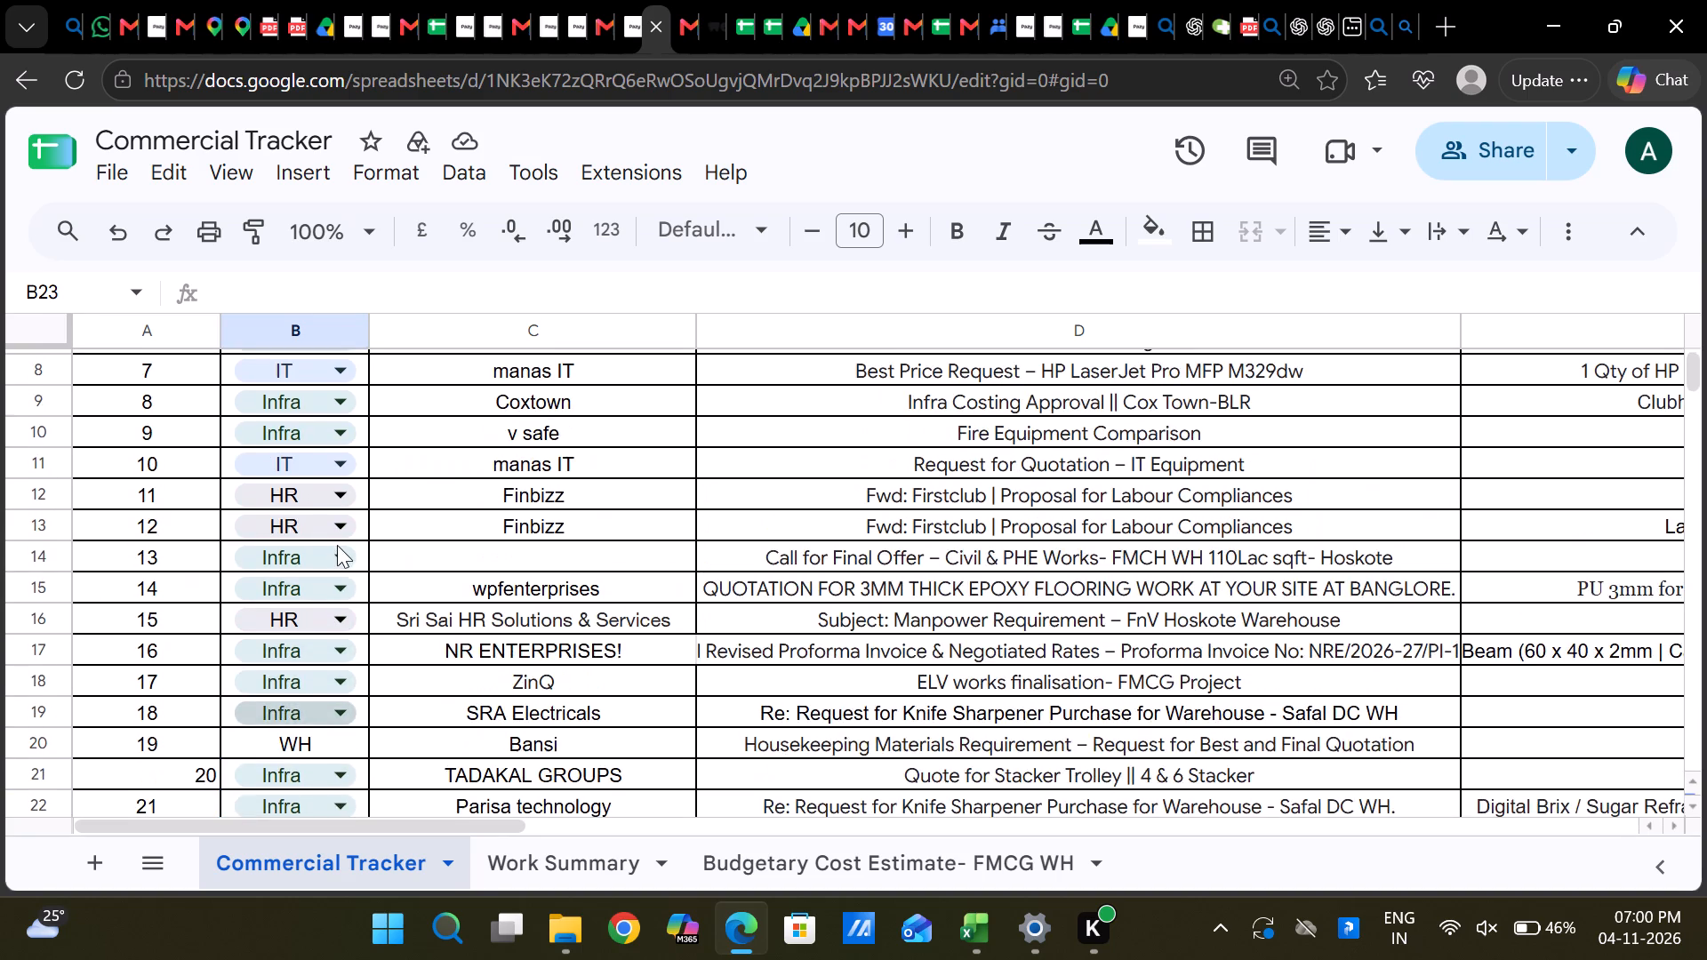
{"action": "scroll", "coordinate": [337, 545], "scroll_direction": "down", "scroll_amount": 1}
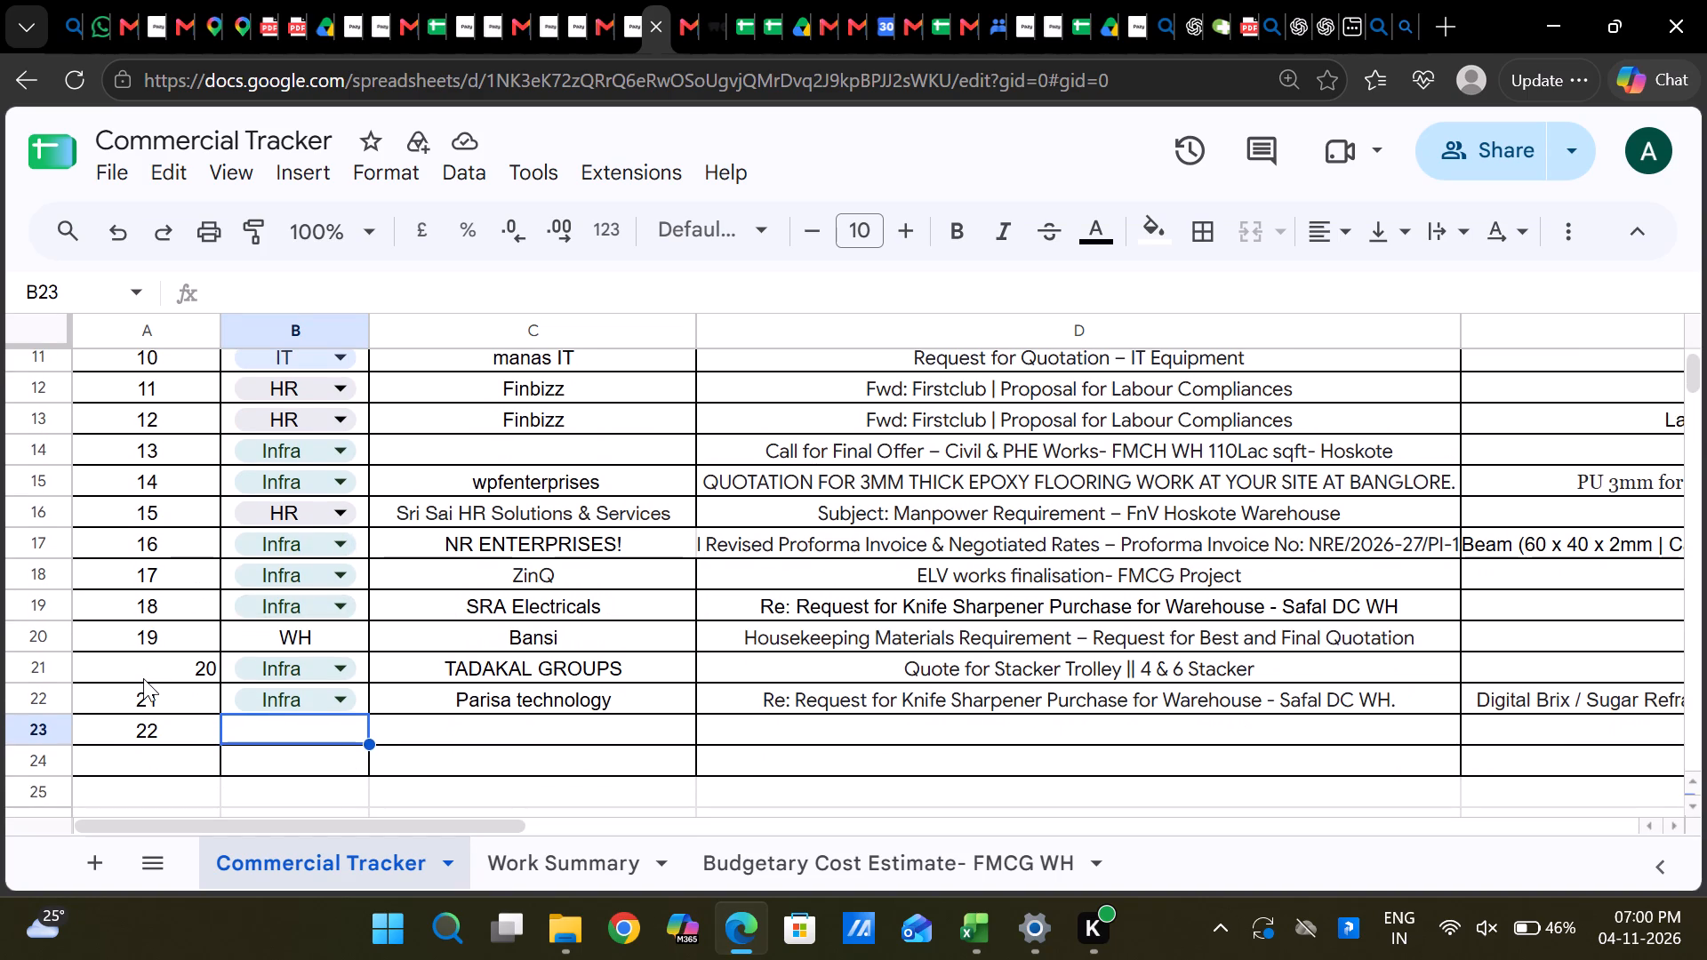
{"action": "left_click", "coordinate": [143, 678]}
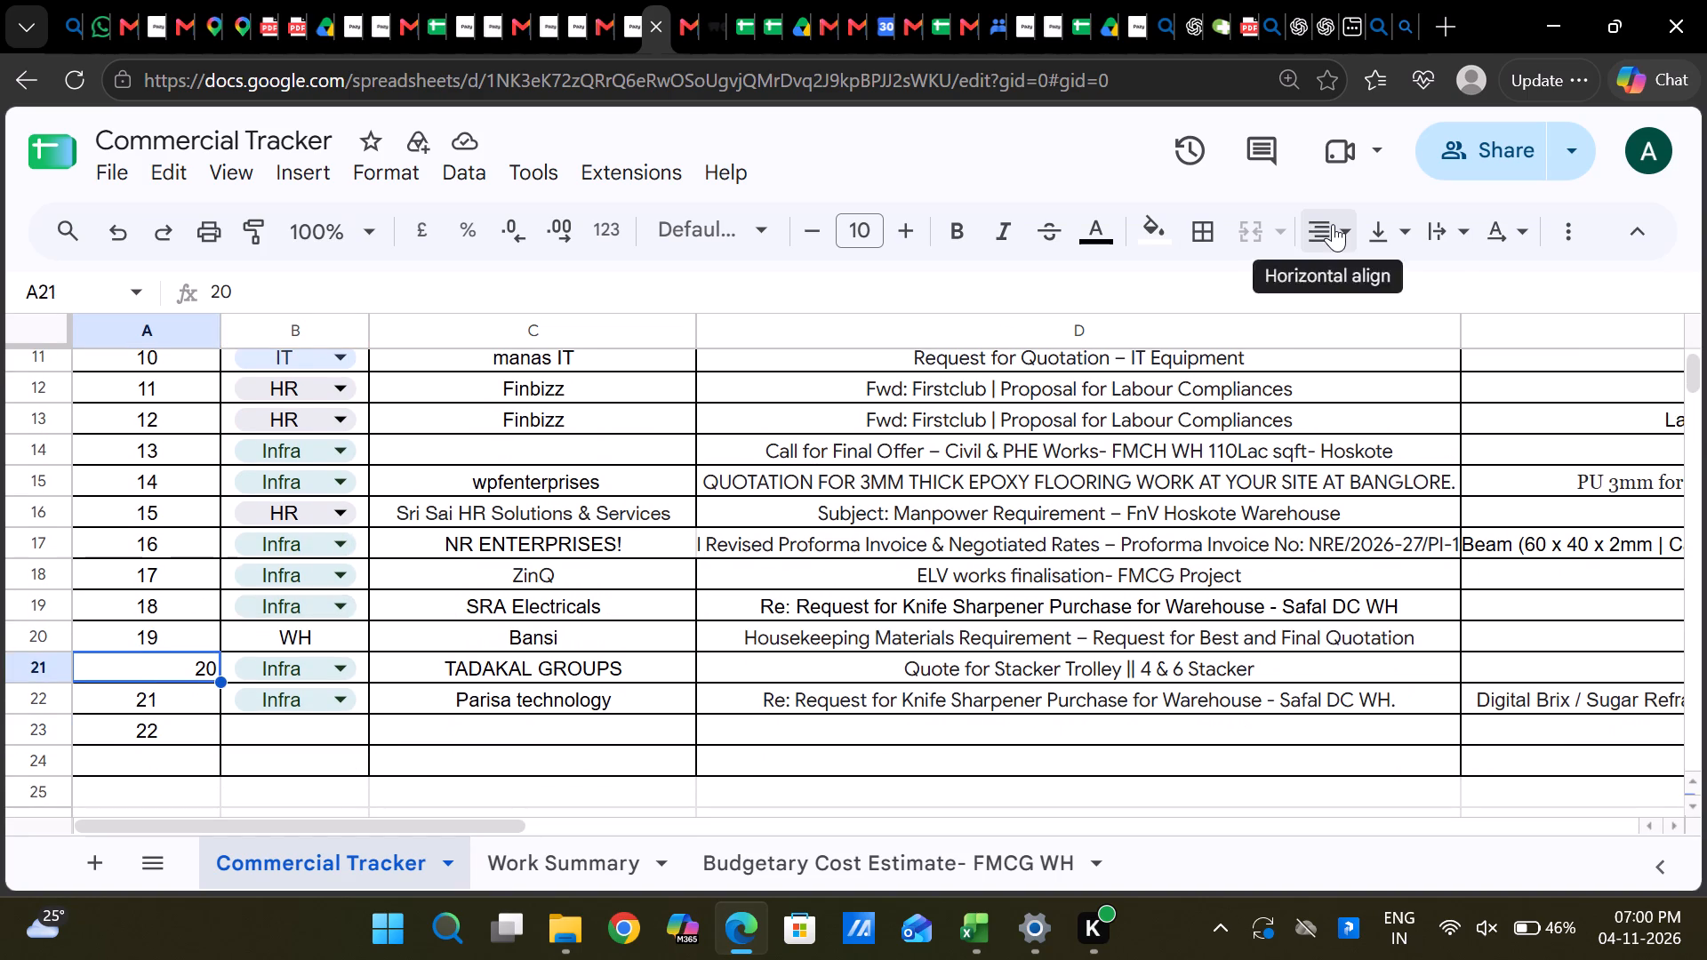
{"action": "left_click", "coordinate": [1333, 224]}
{"action": "left_click", "coordinate": [1370, 291]}
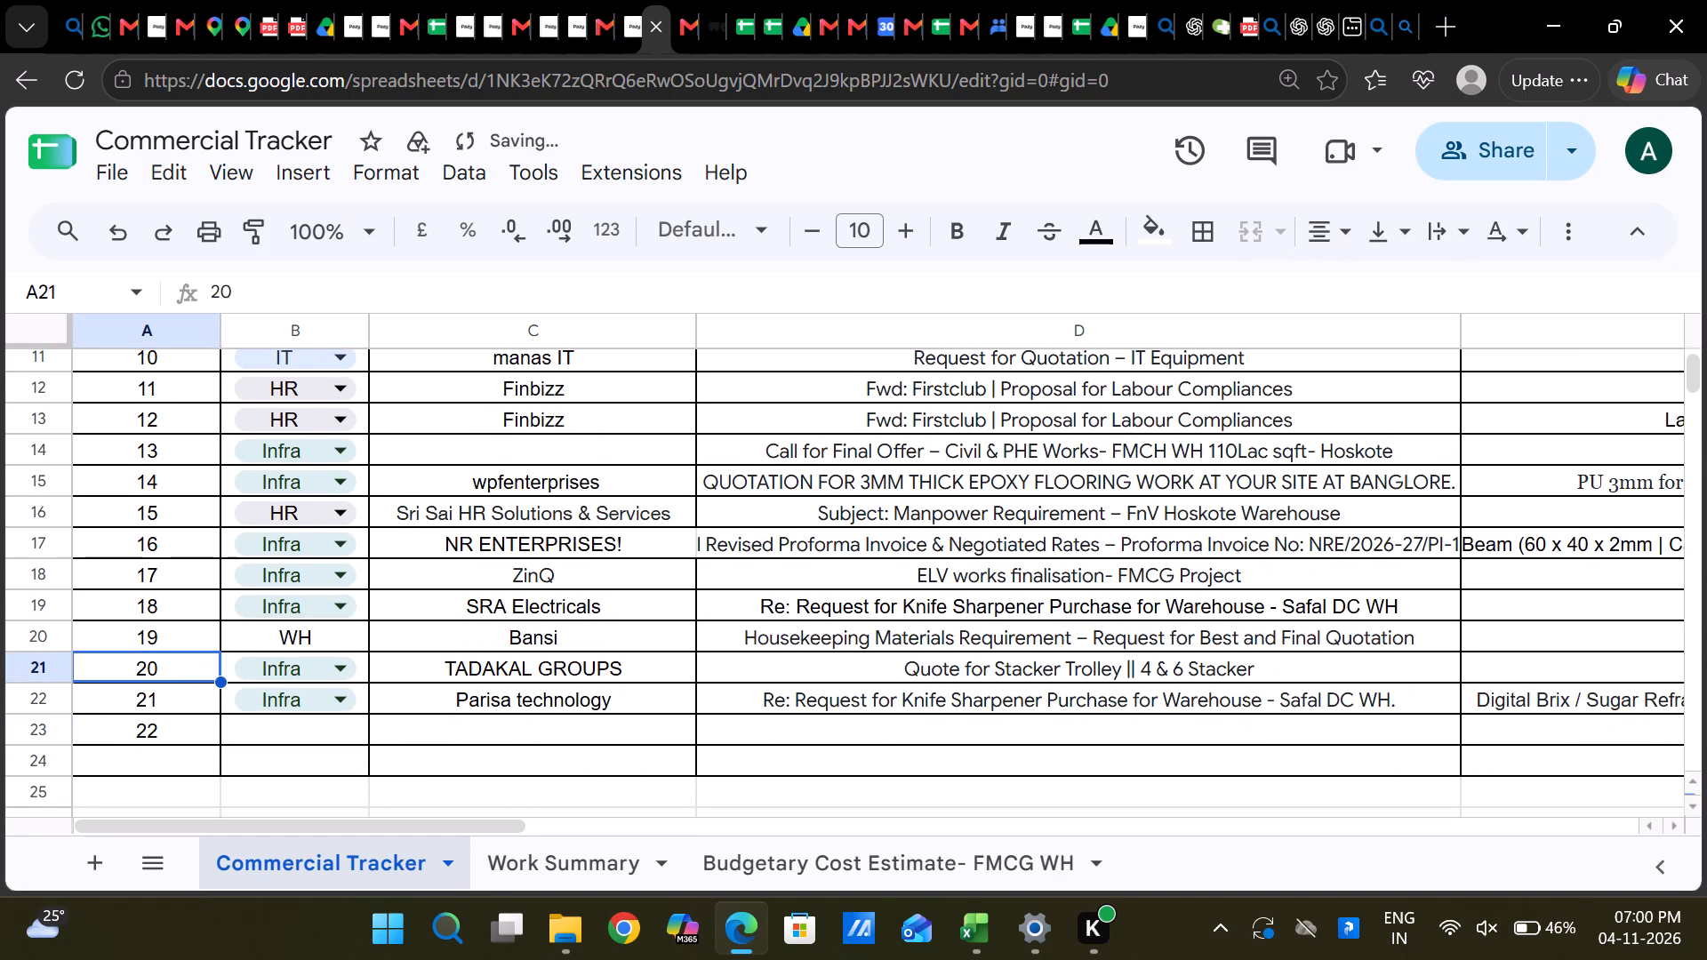
Enter WhizC as the vendor name in cell C23, leaving the category and subject cells of row 23 blank.
{"action": "left_click", "coordinate": [297, 732]}
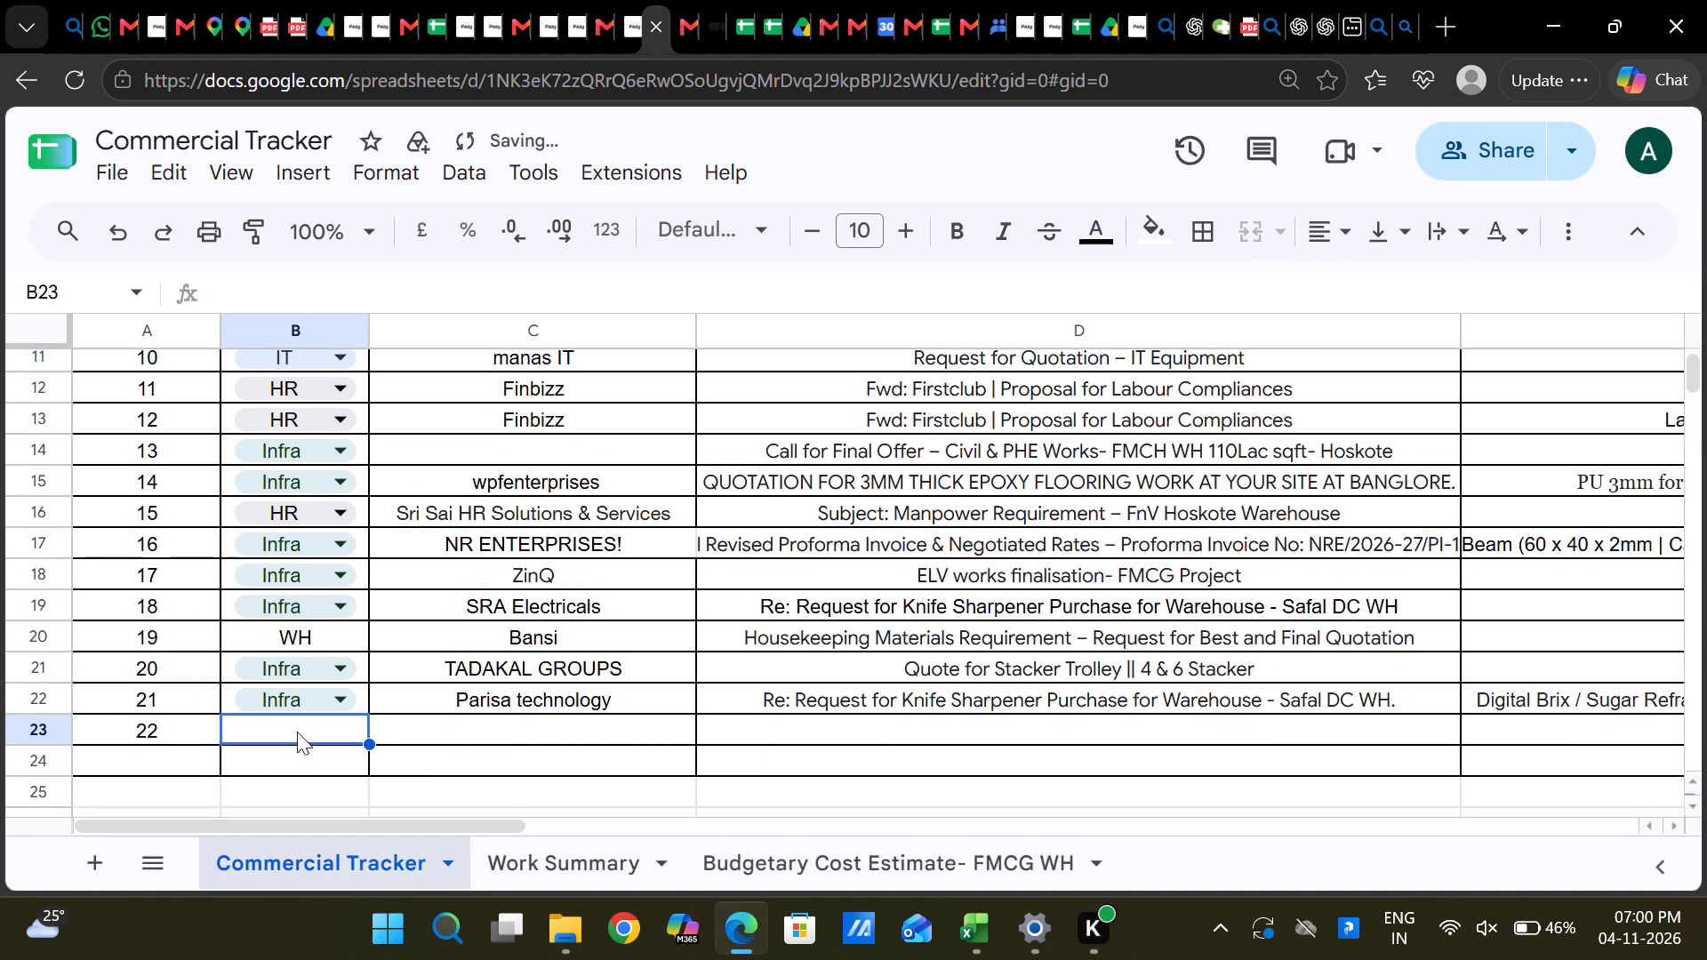
{"action": "key", "text": "Tab"}
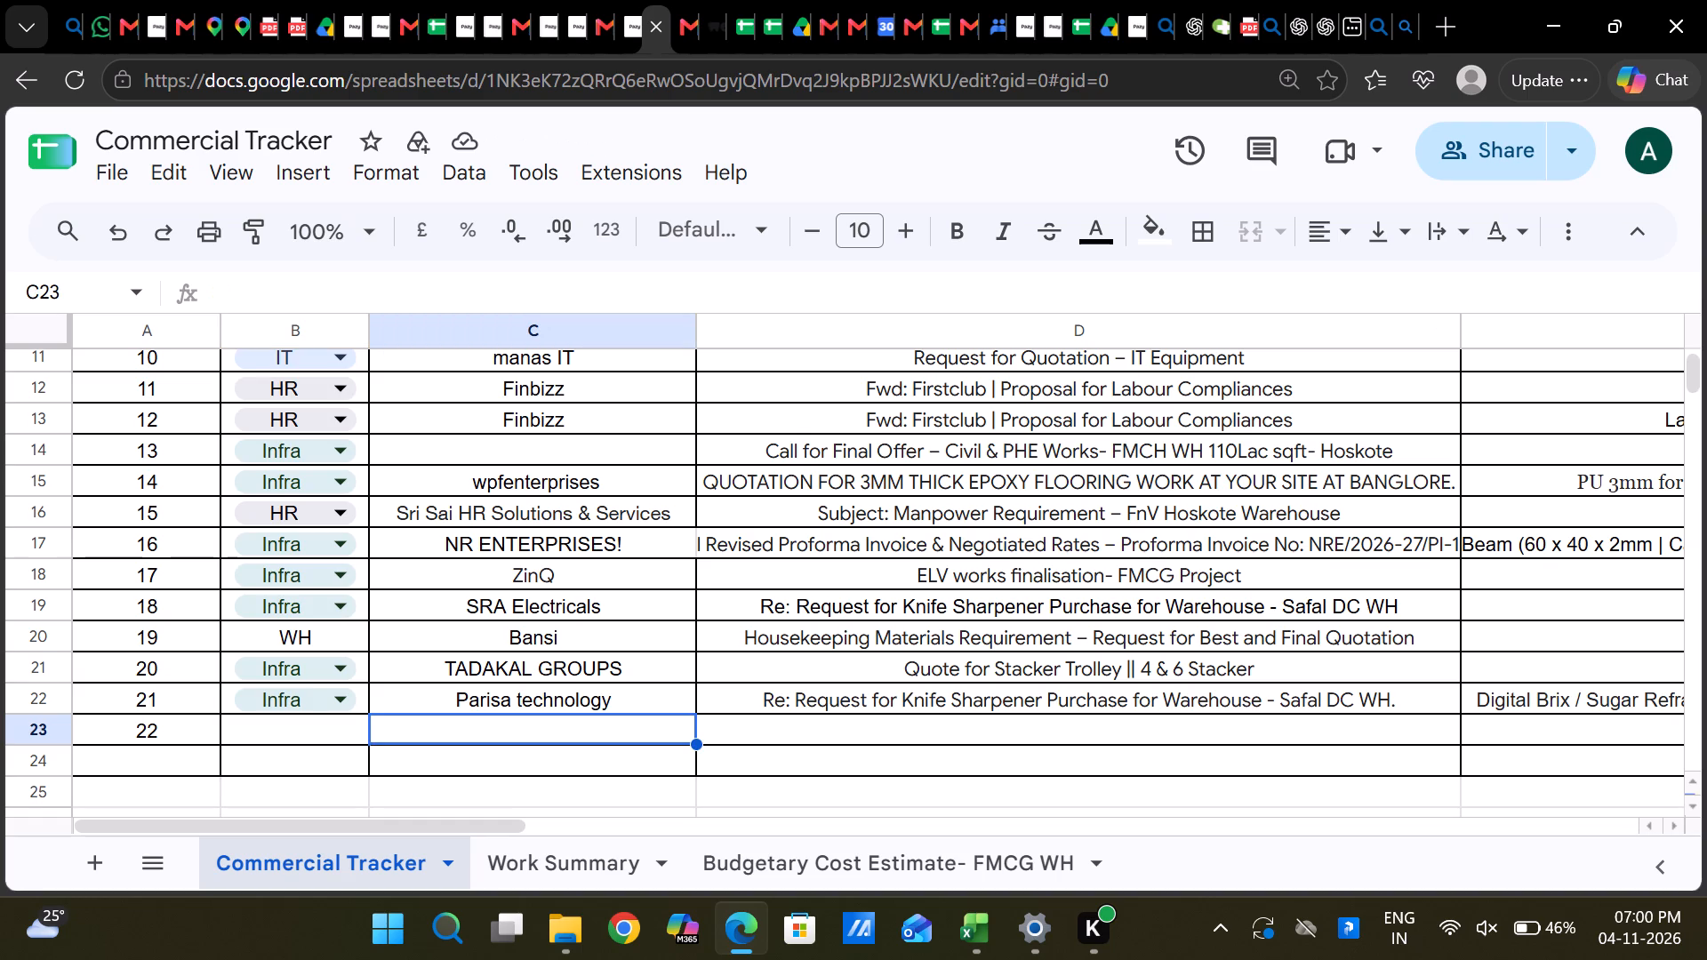
{"action": "key", "text": "shift+h"}
{"action": "key", "text": "BackSpace"}
{"action": "type", "text": "Whi"}
{"action": "key", "text": "z"}
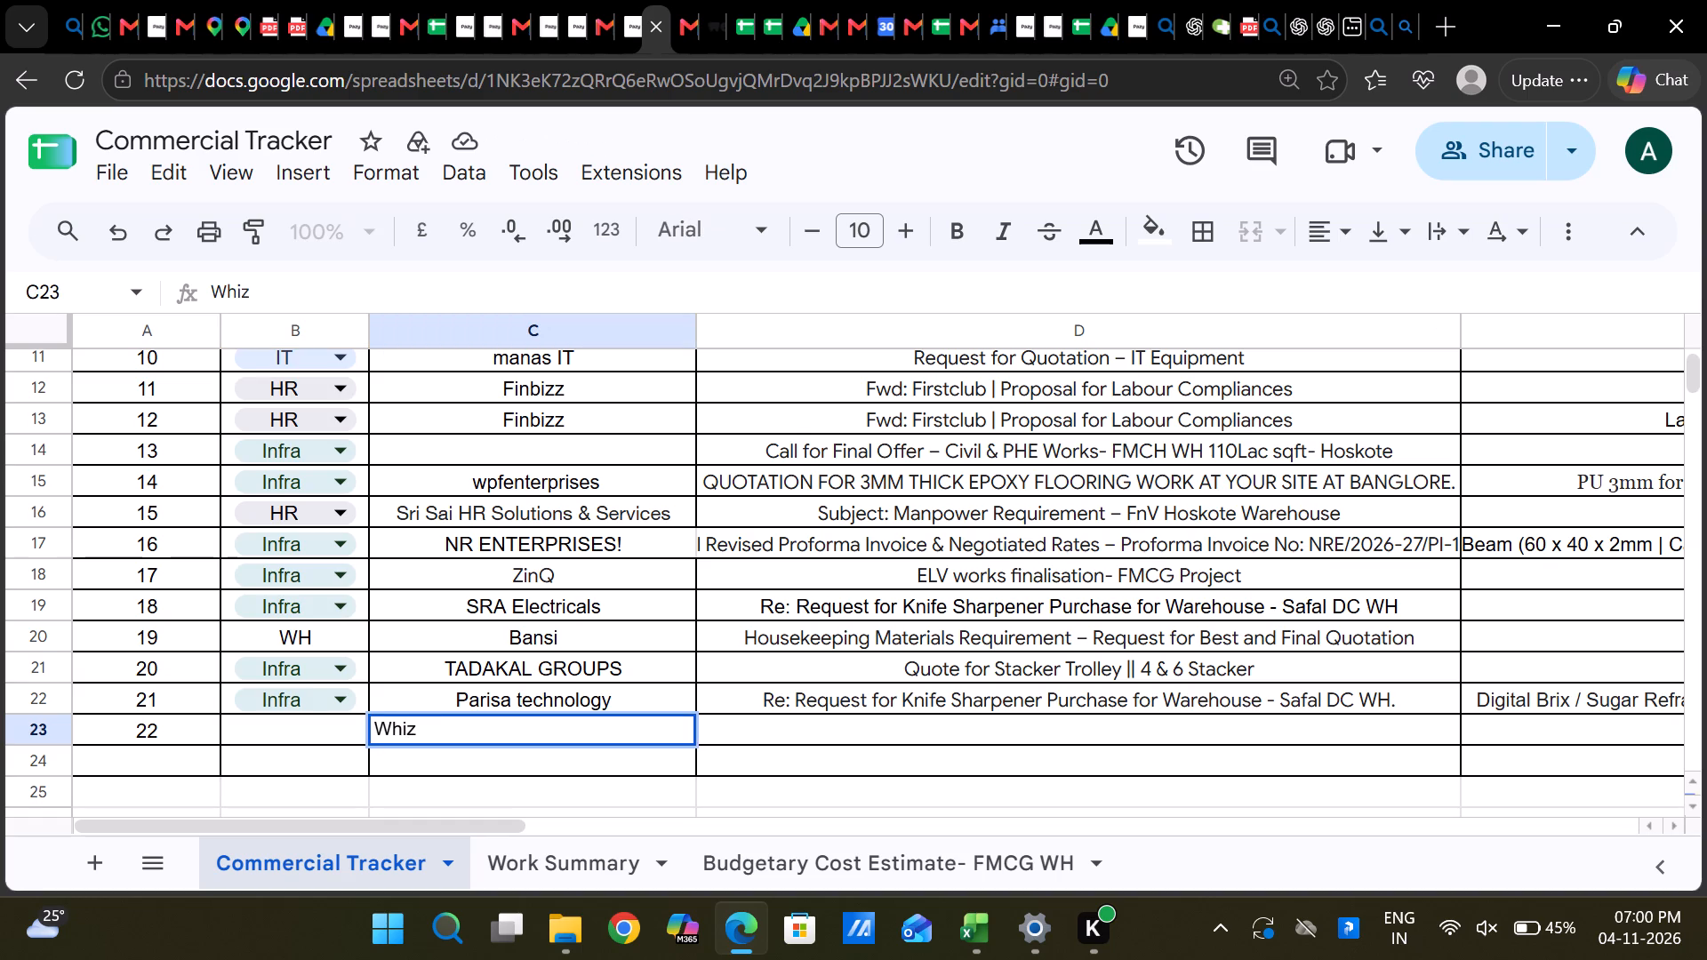
{"action": "key", "text": "shift+c"}
{"action": "key", "text": "Tab"}
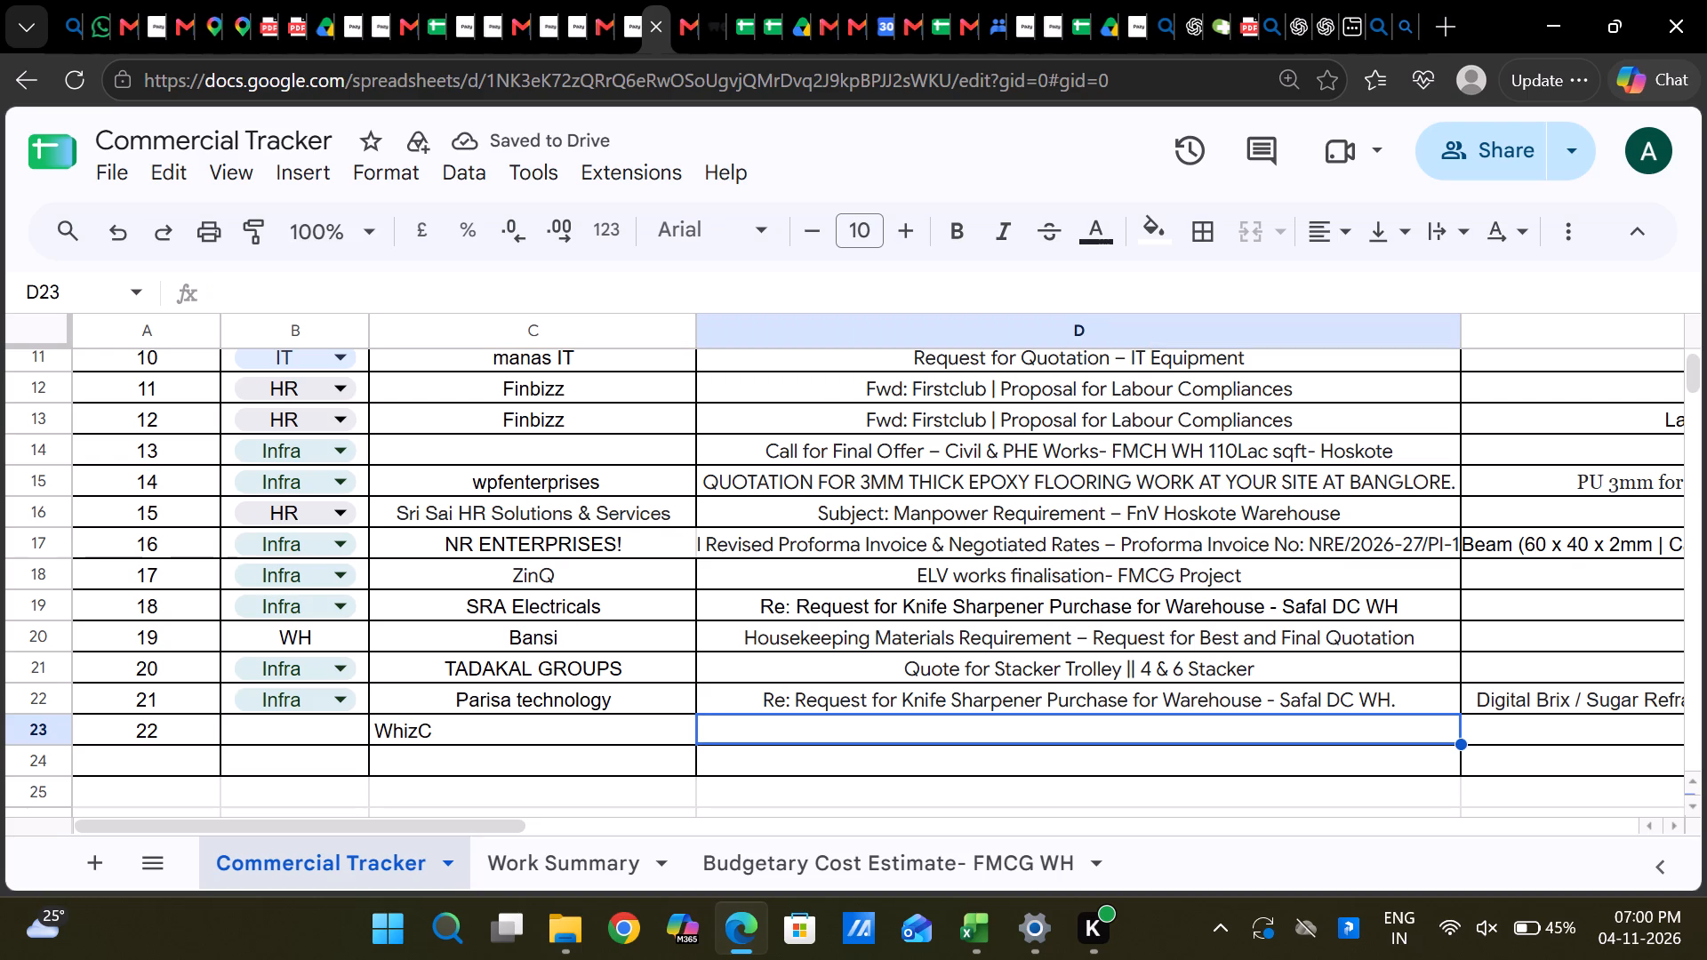
{"action": "key", "text": "Tab"}
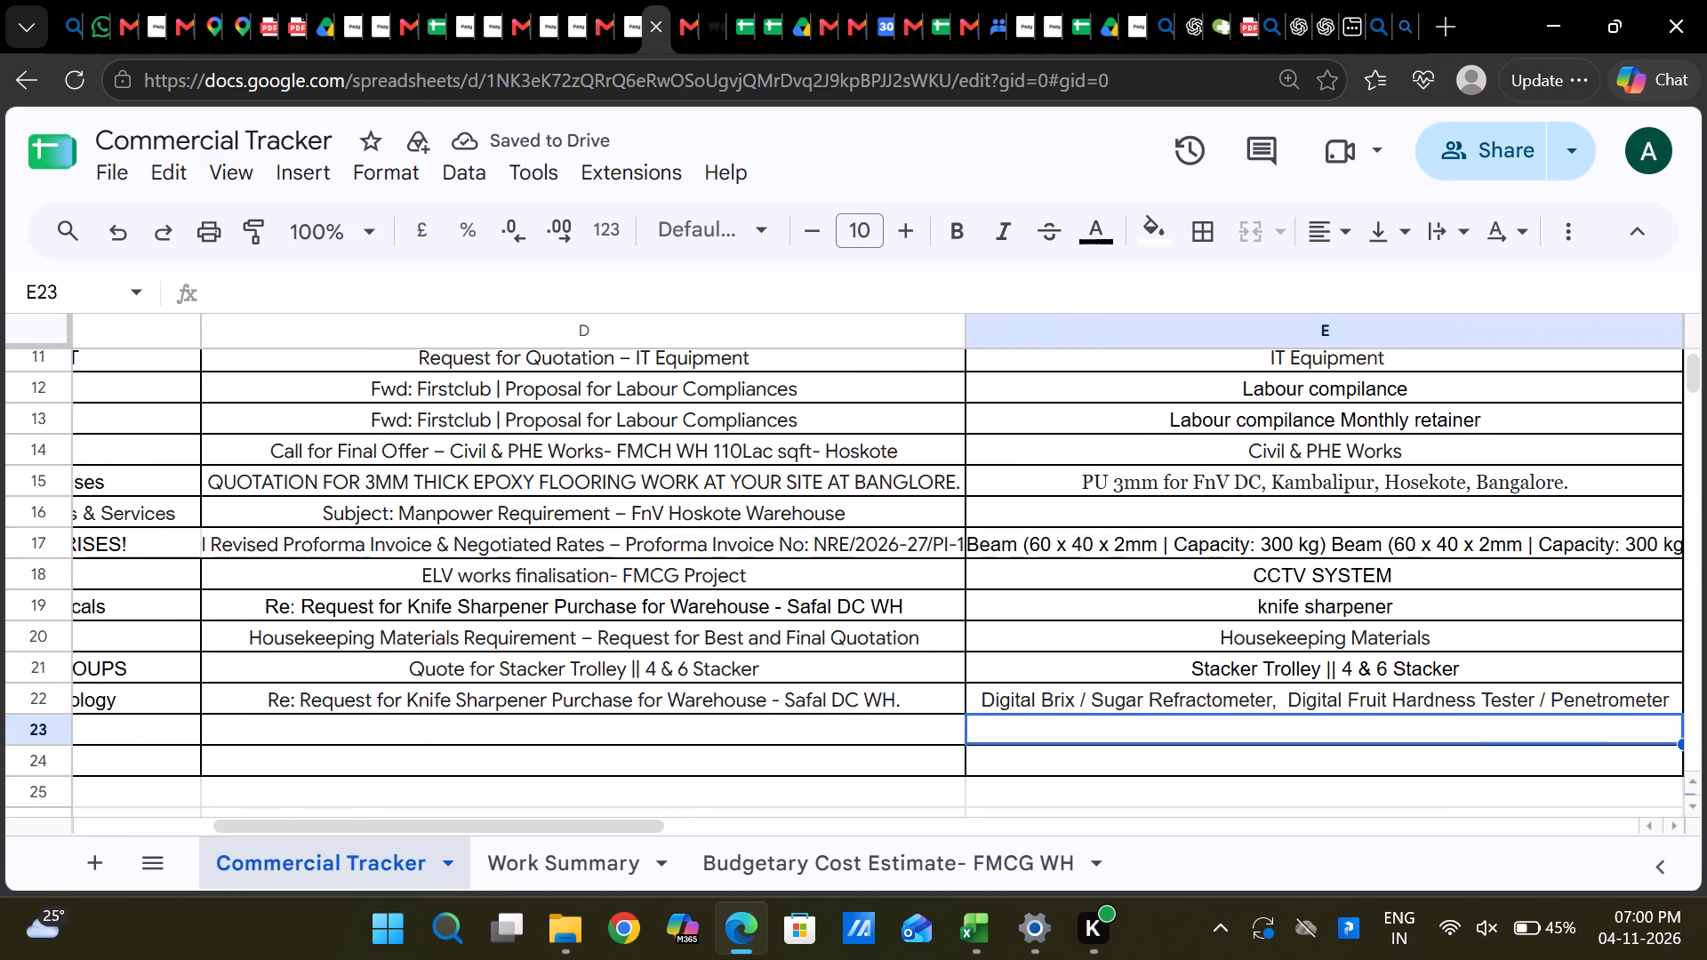
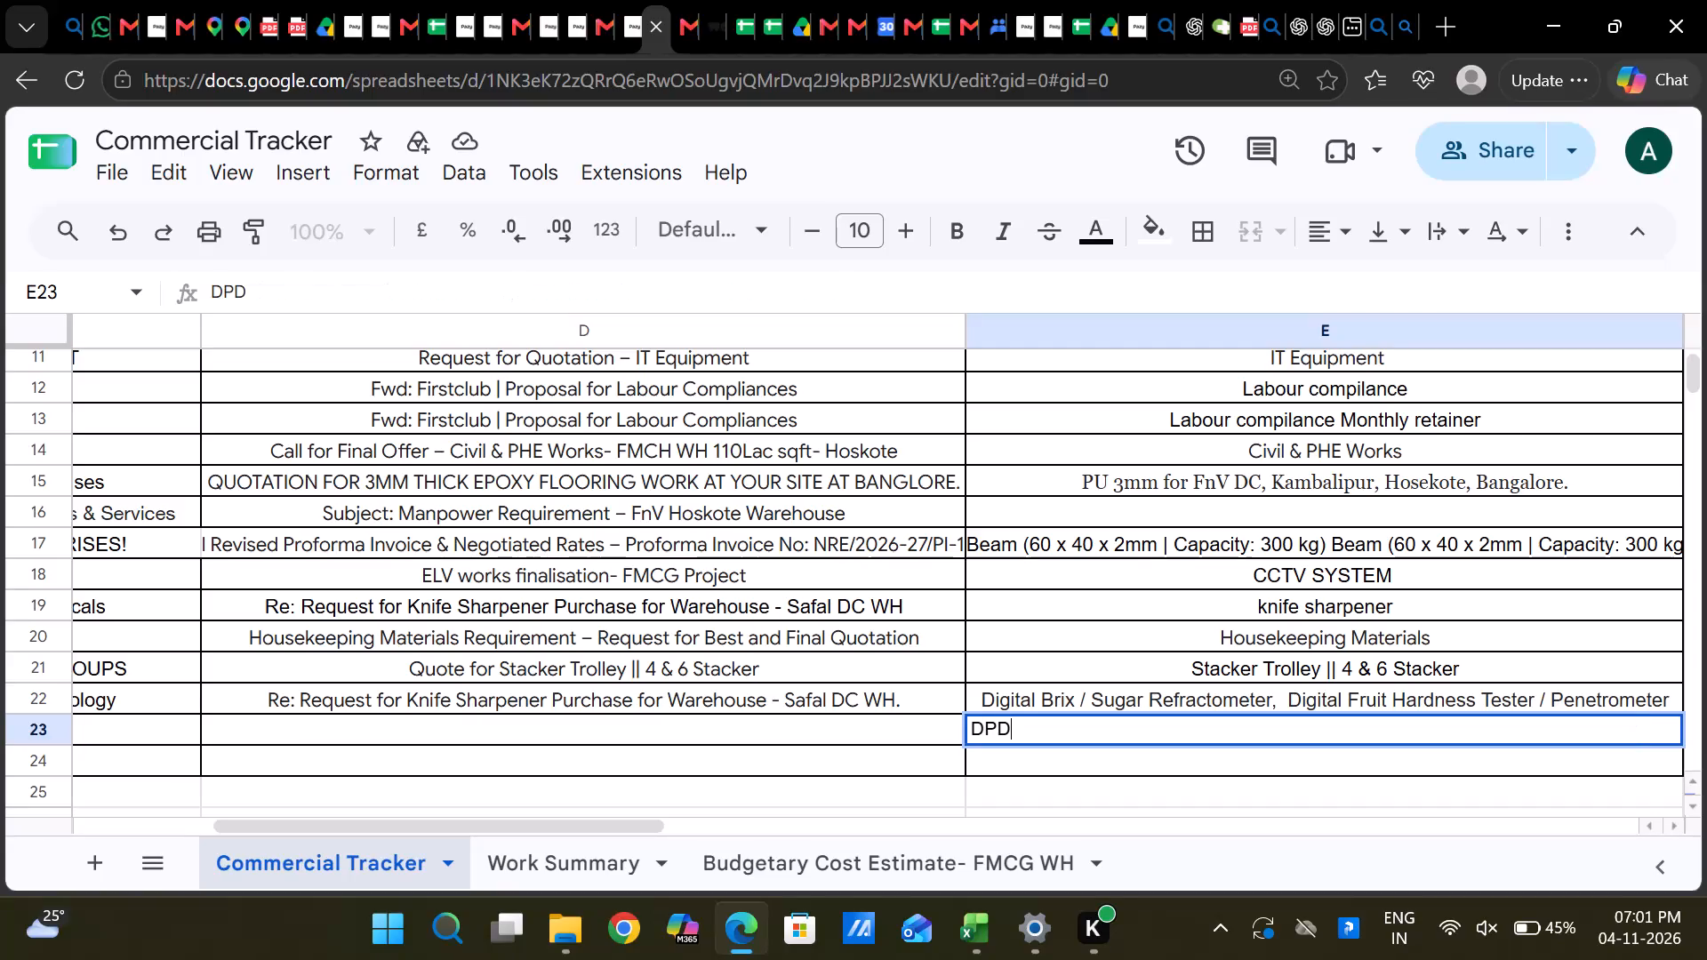
Complete the description in cell E23 as DPDPA complines.
{"action": "type", "text": "PA com"}
{"action": "key", "text": "p"}
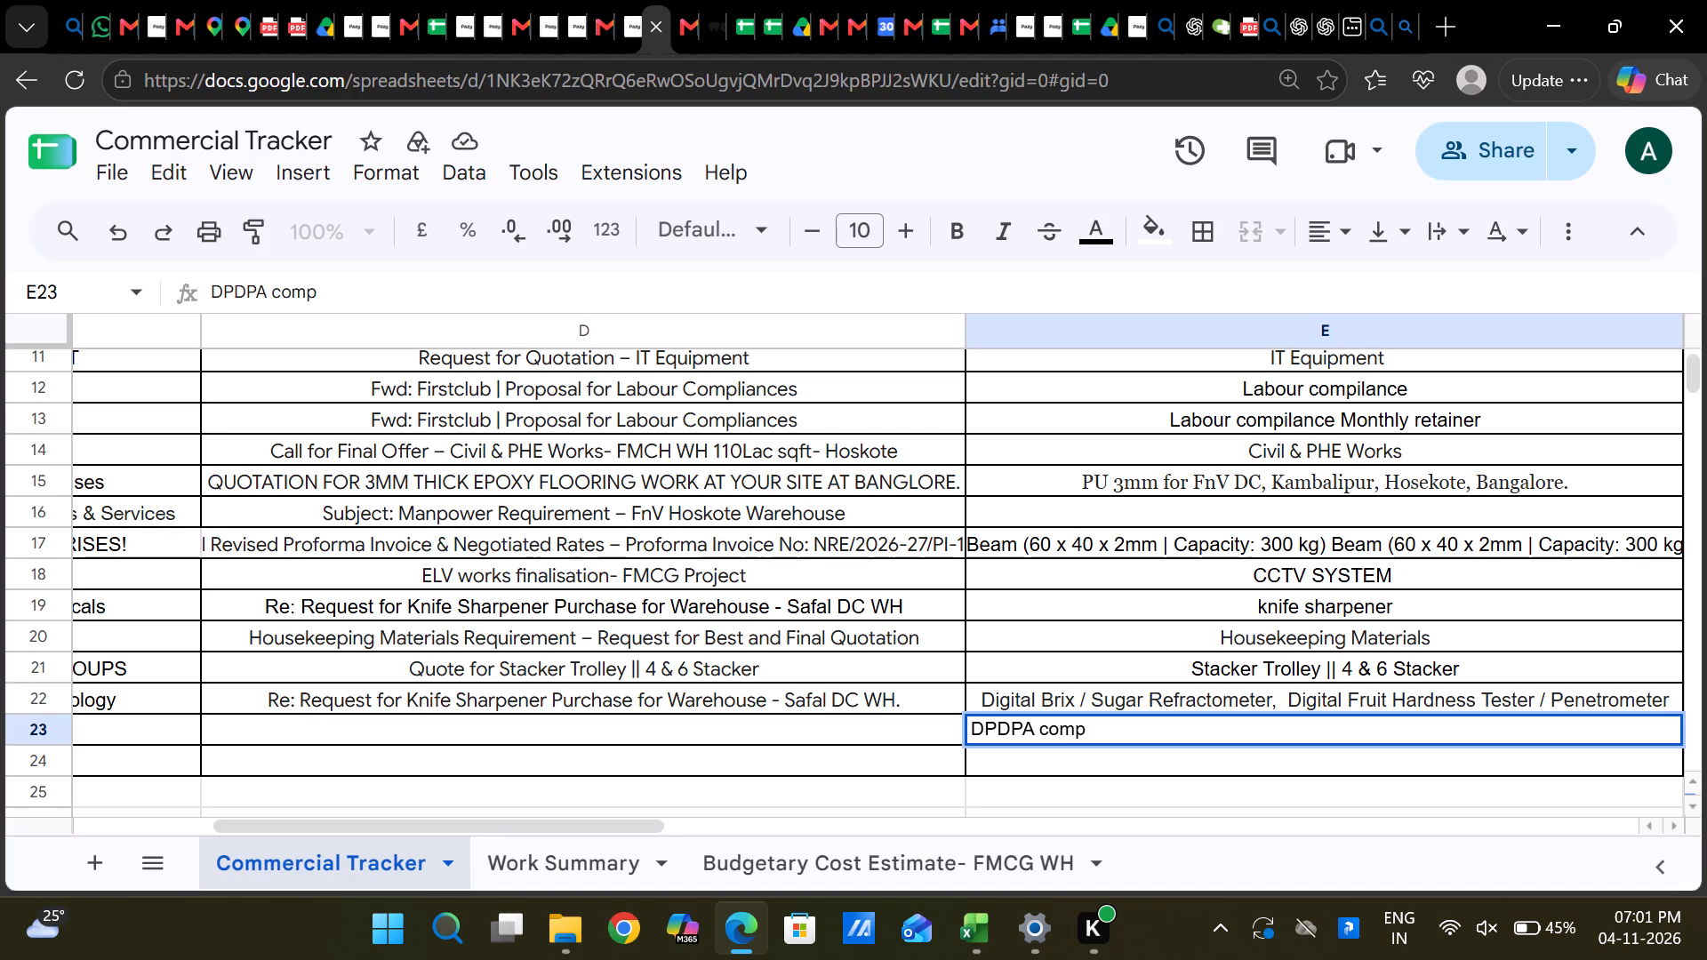
{"action": "type", "text": "li"}
{"action": "type", "text": "nes"}
{"action": "key", "text": "Tab"}
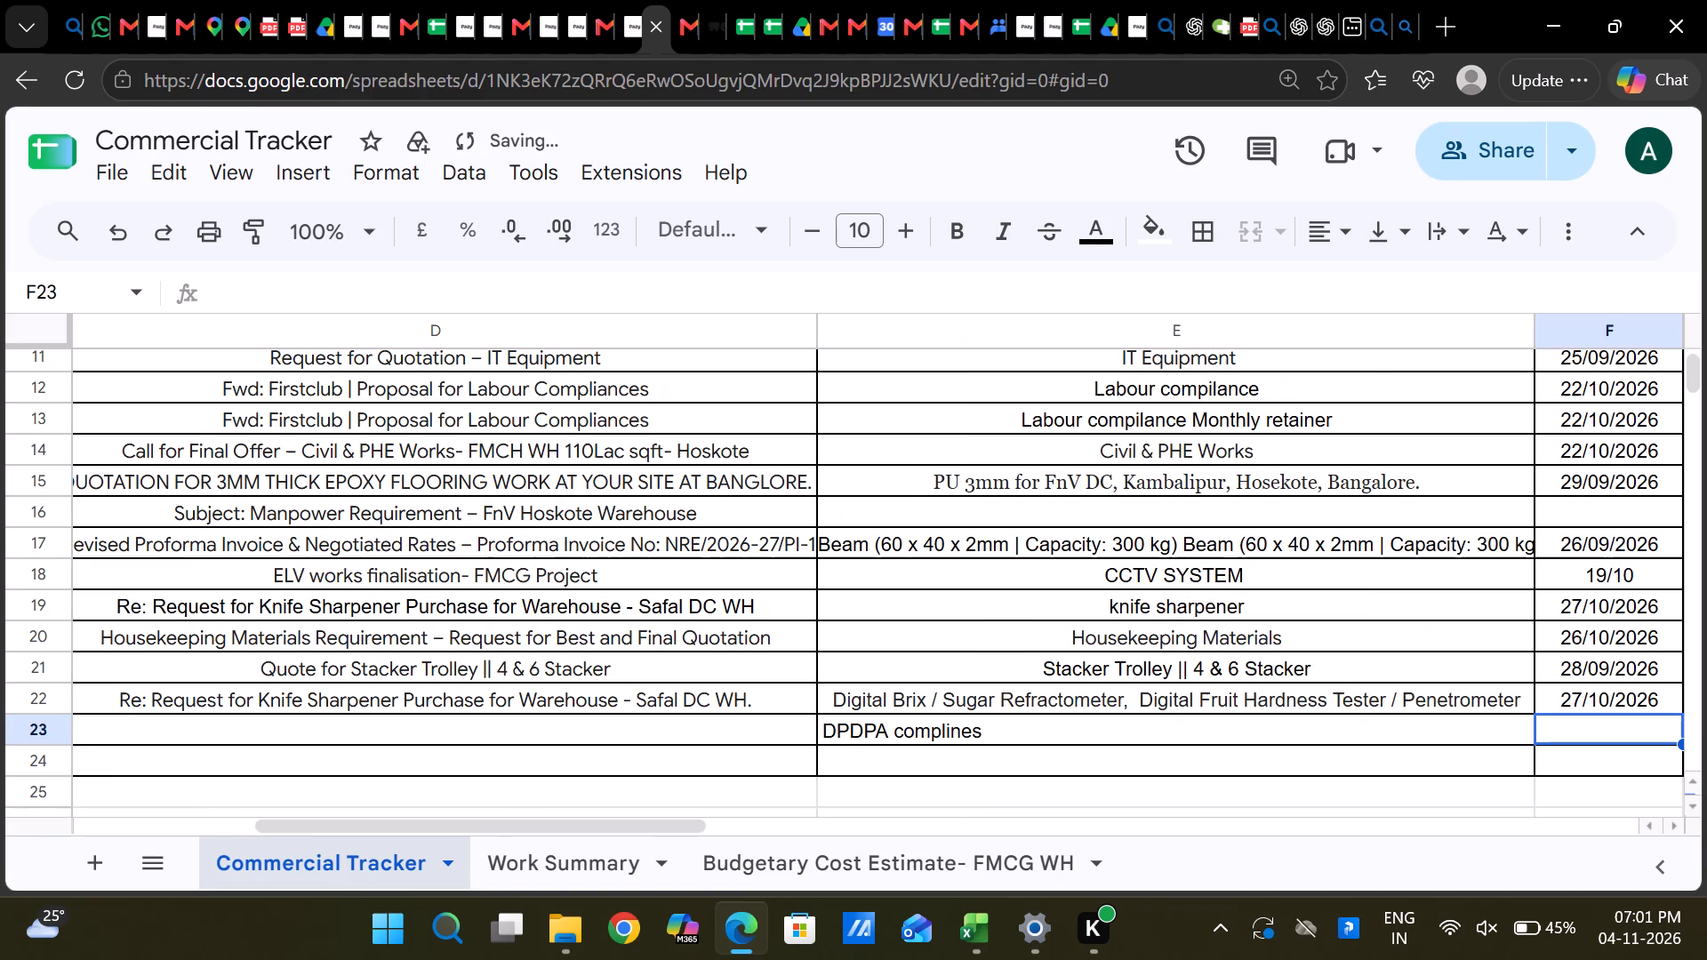
Enter the date 04/11/2026 in cell F23 of the WhizC row.
{"action": "scroll", "coordinate": [696, 945], "scroll_direction": "left", "scroll_amount": 3}
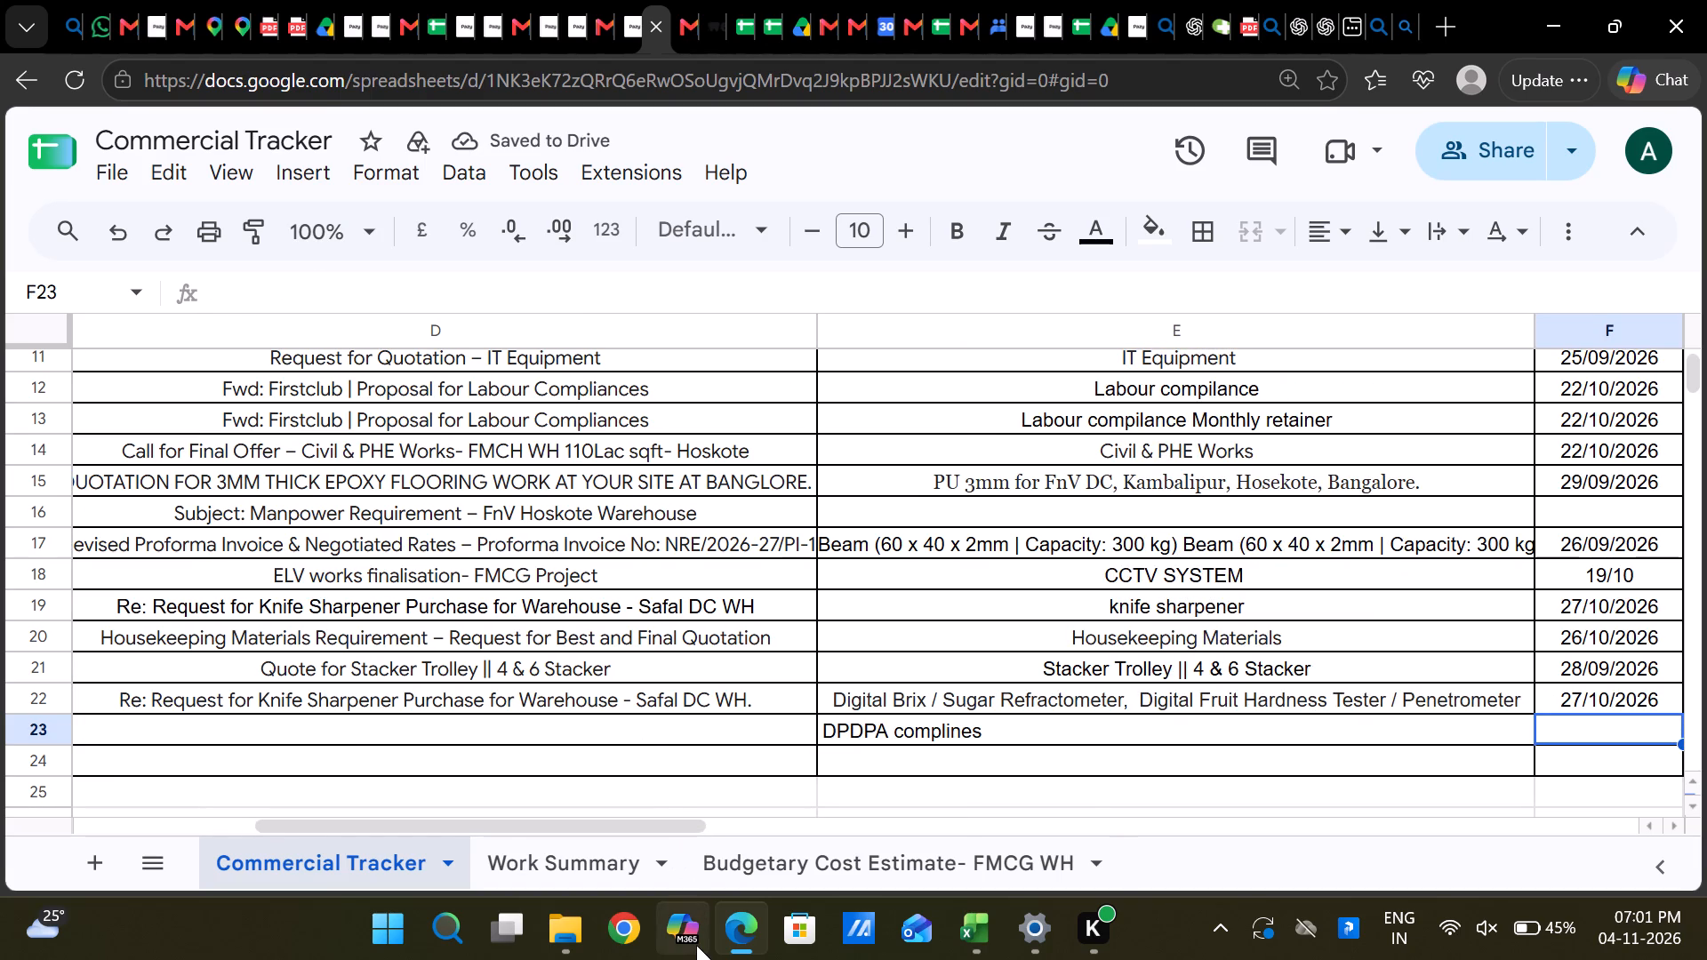
{"action": "scroll", "coordinate": [1287, 743], "scroll_direction": "left", "scroll_amount": 4}
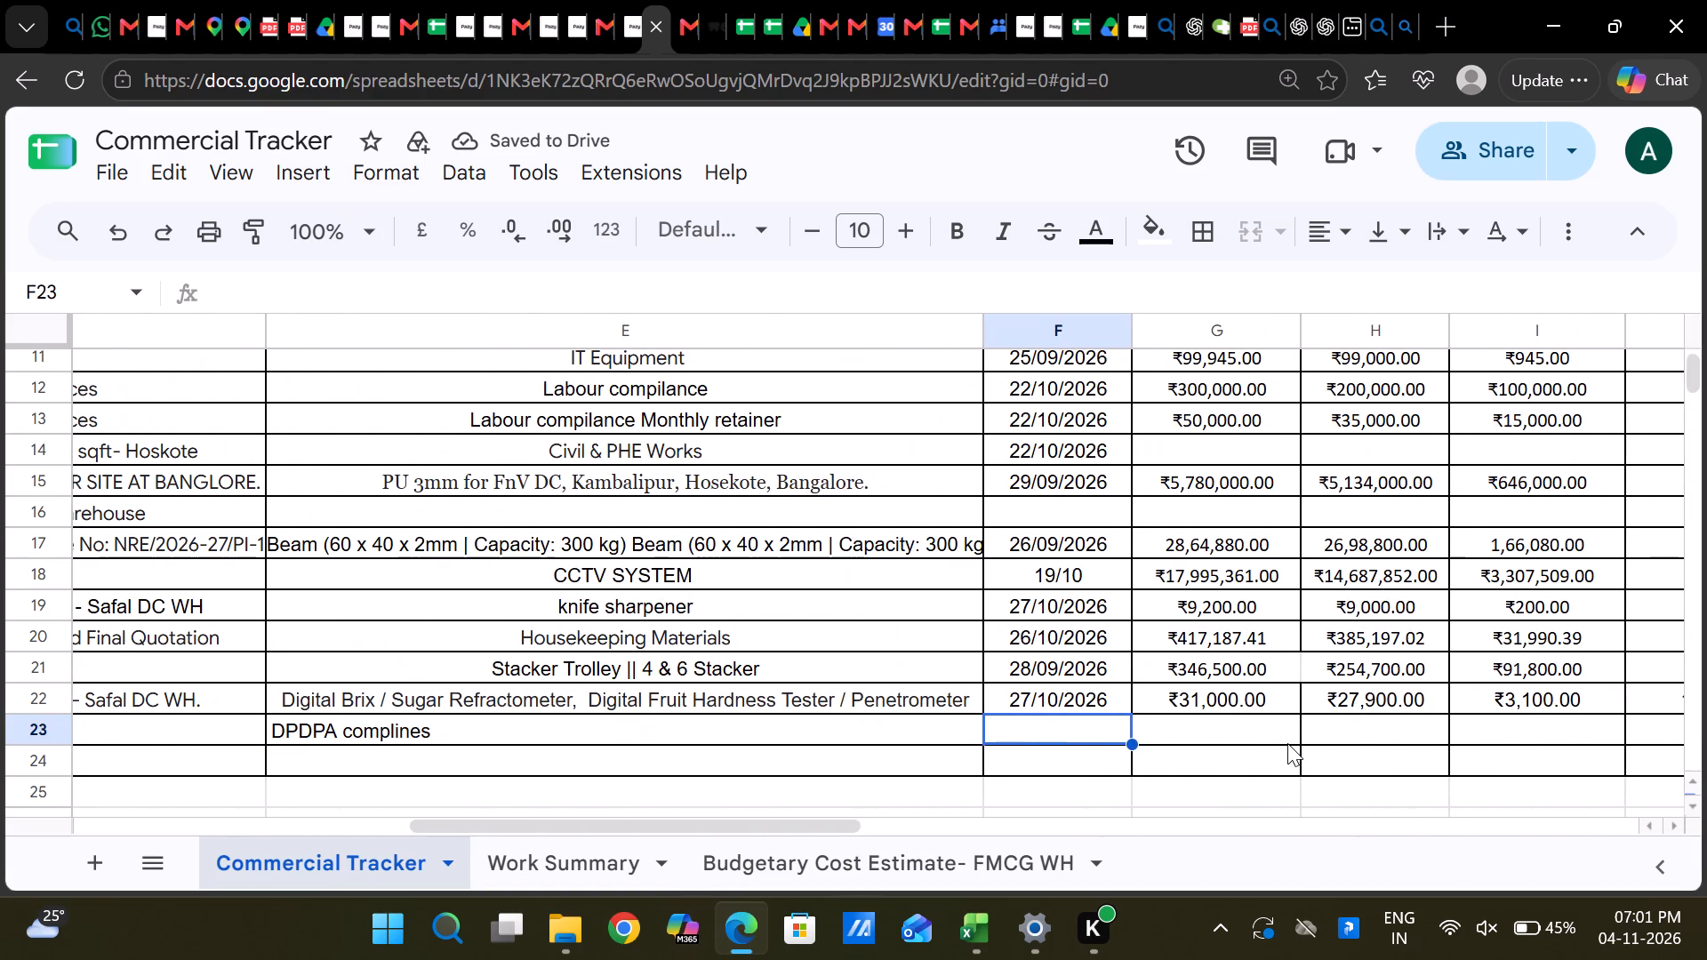
{"action": "double_click", "coordinate": [1066, 721]}
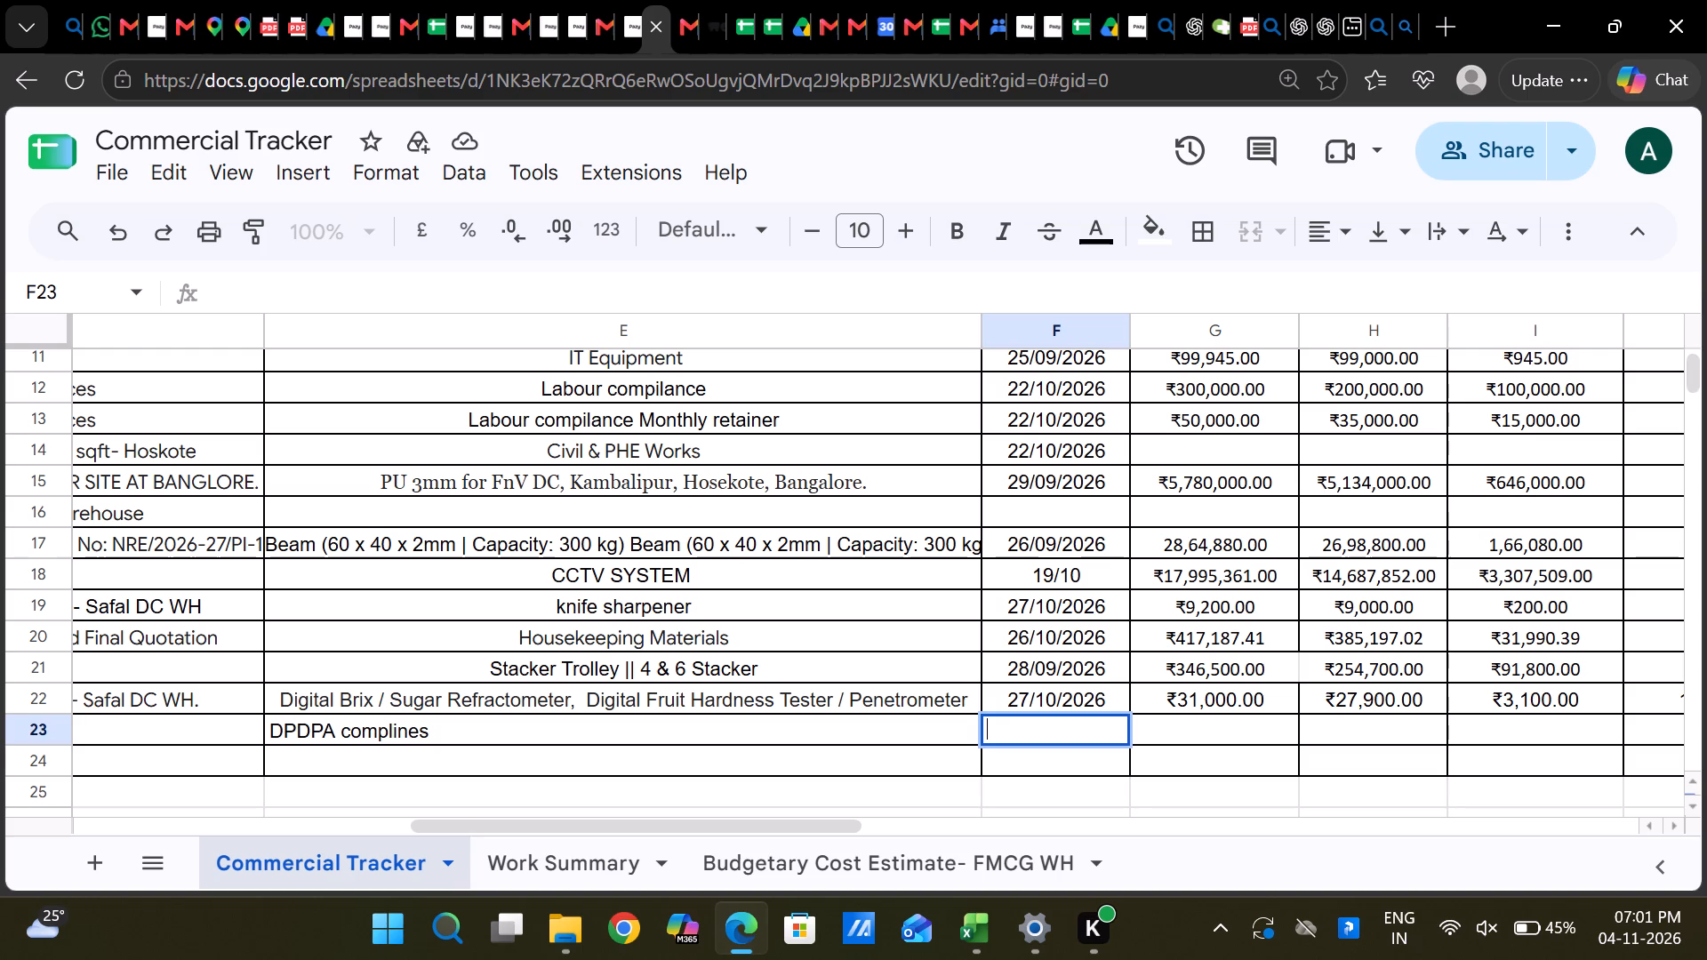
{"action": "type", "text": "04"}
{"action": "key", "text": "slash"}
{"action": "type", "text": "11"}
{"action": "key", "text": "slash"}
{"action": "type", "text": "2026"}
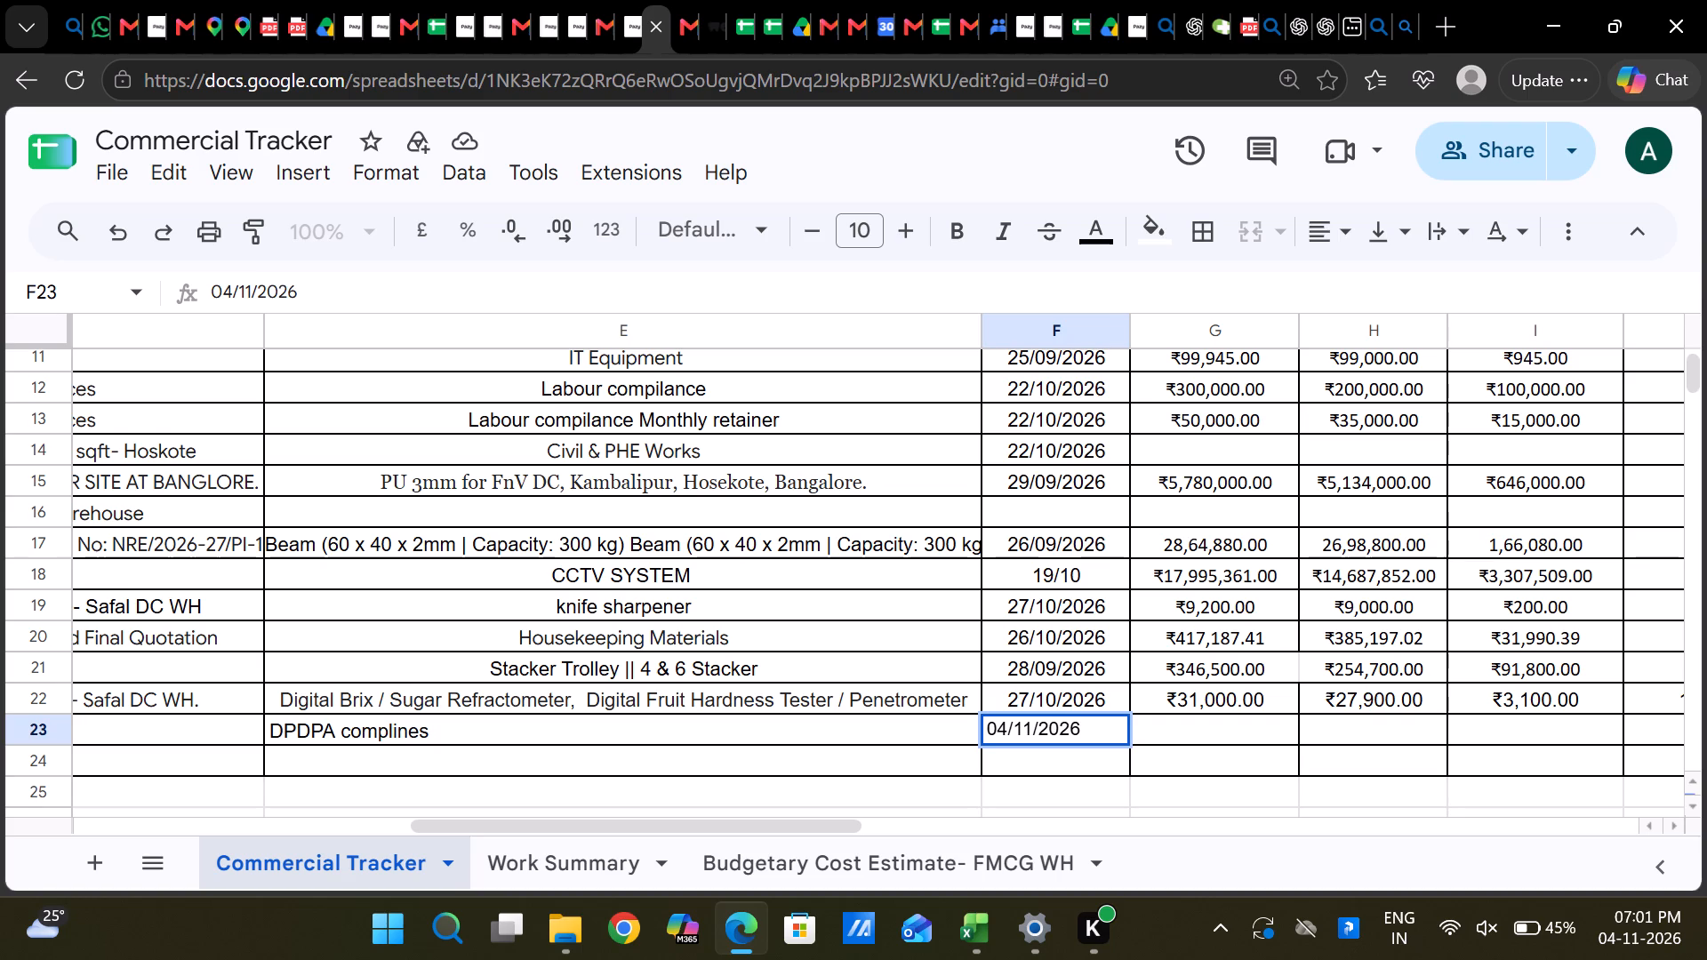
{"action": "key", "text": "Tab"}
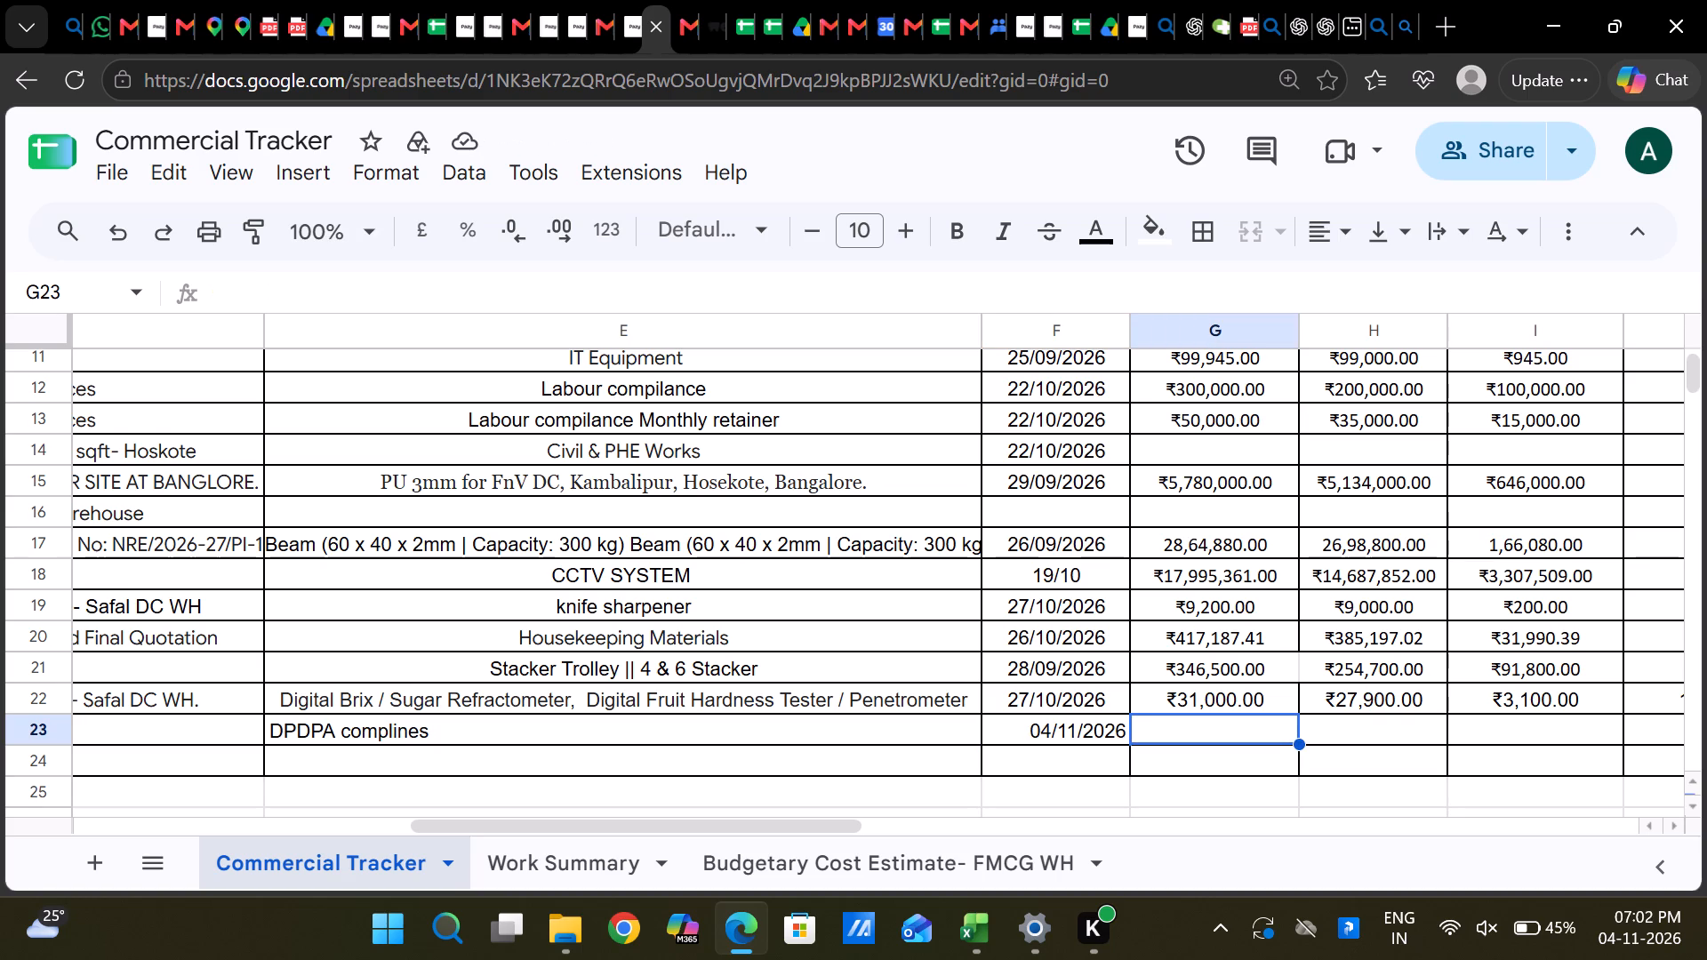
Enter 1652000 as the first amount of the WhizC row in cell G23.
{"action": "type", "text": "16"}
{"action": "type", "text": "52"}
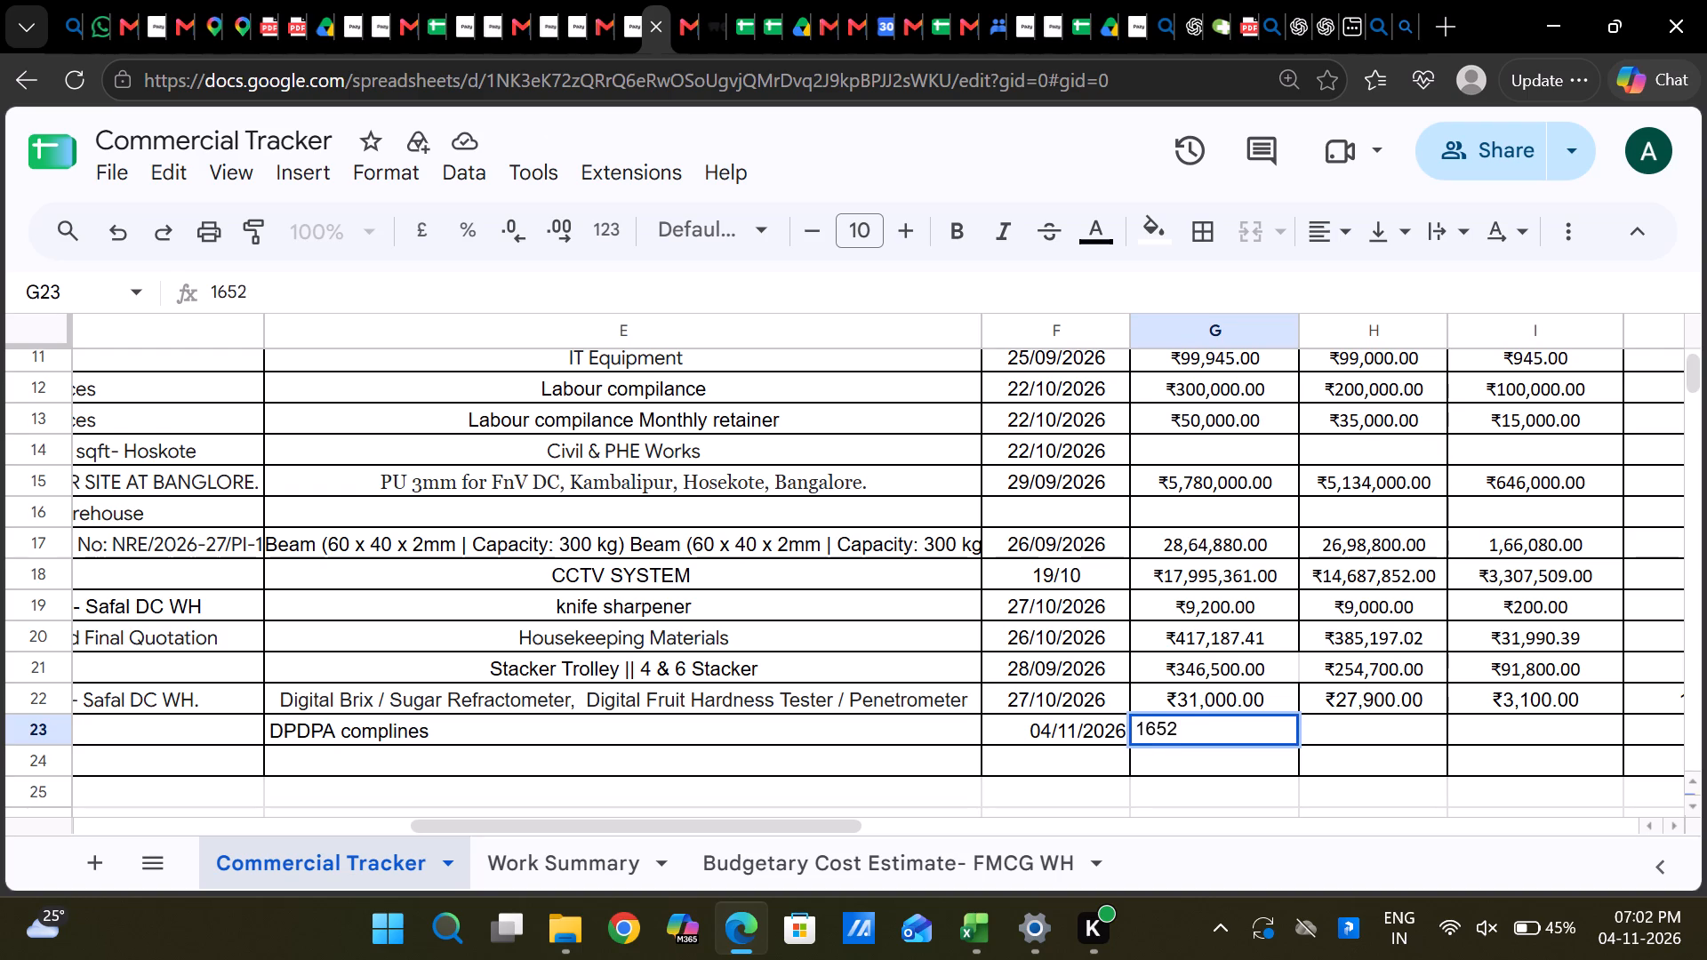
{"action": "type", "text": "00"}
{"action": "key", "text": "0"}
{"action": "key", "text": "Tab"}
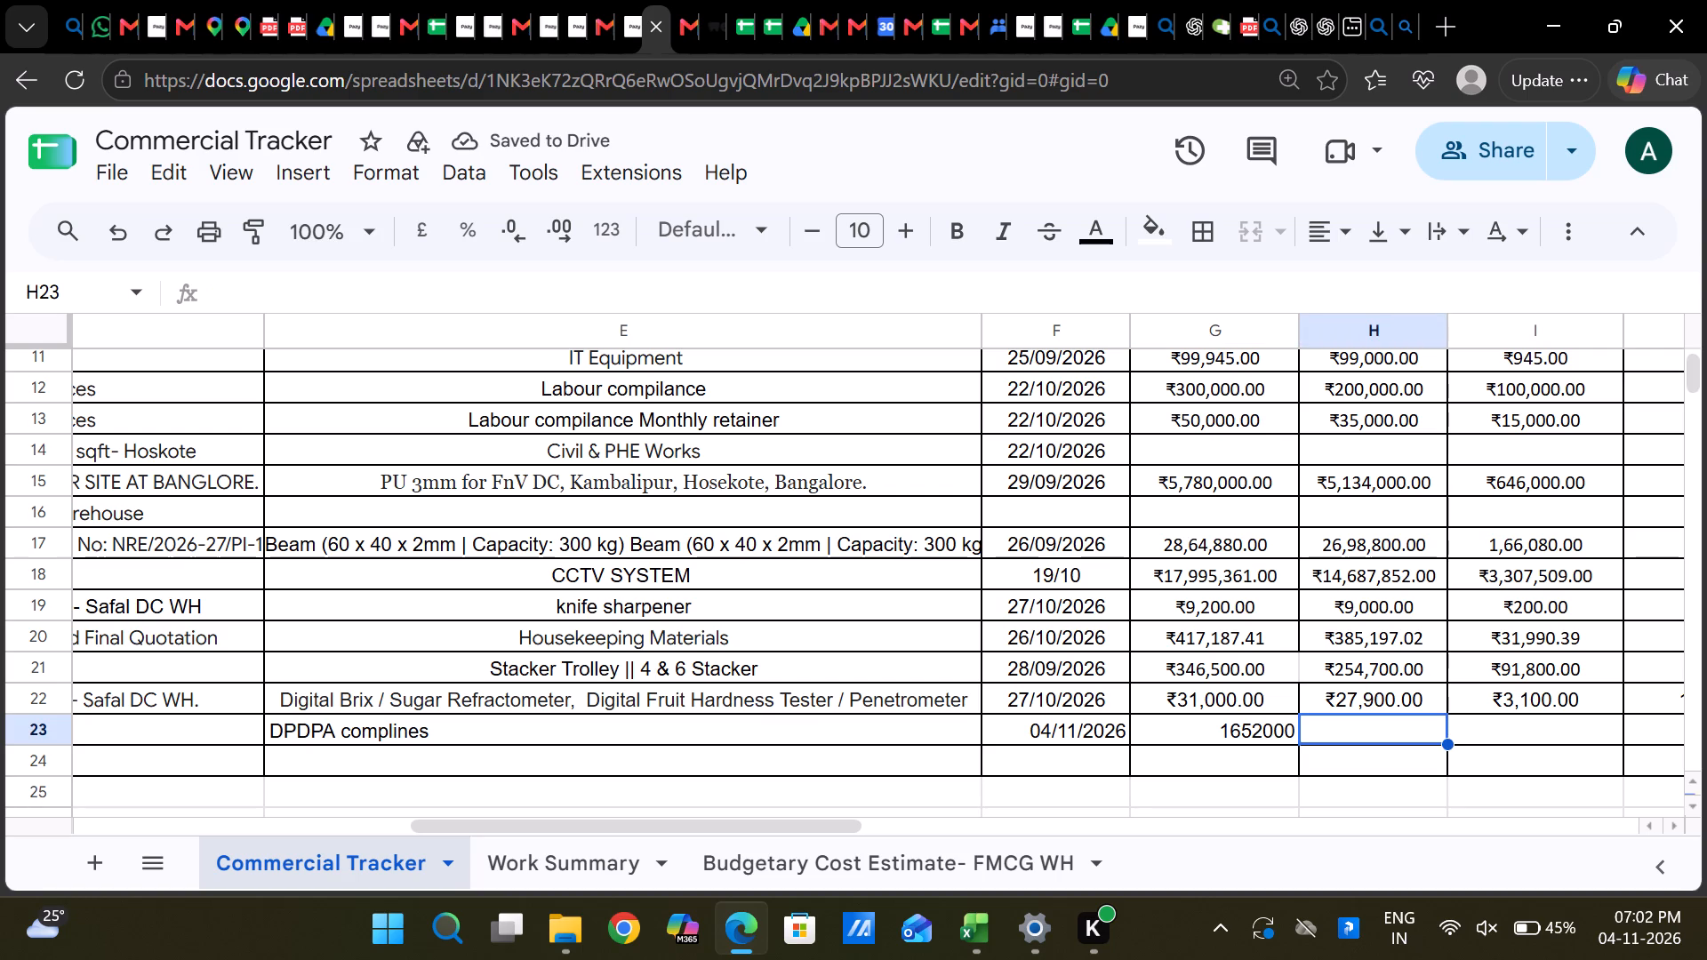
Enter 1113387 as the second amount of the WhizC row in cell H23.
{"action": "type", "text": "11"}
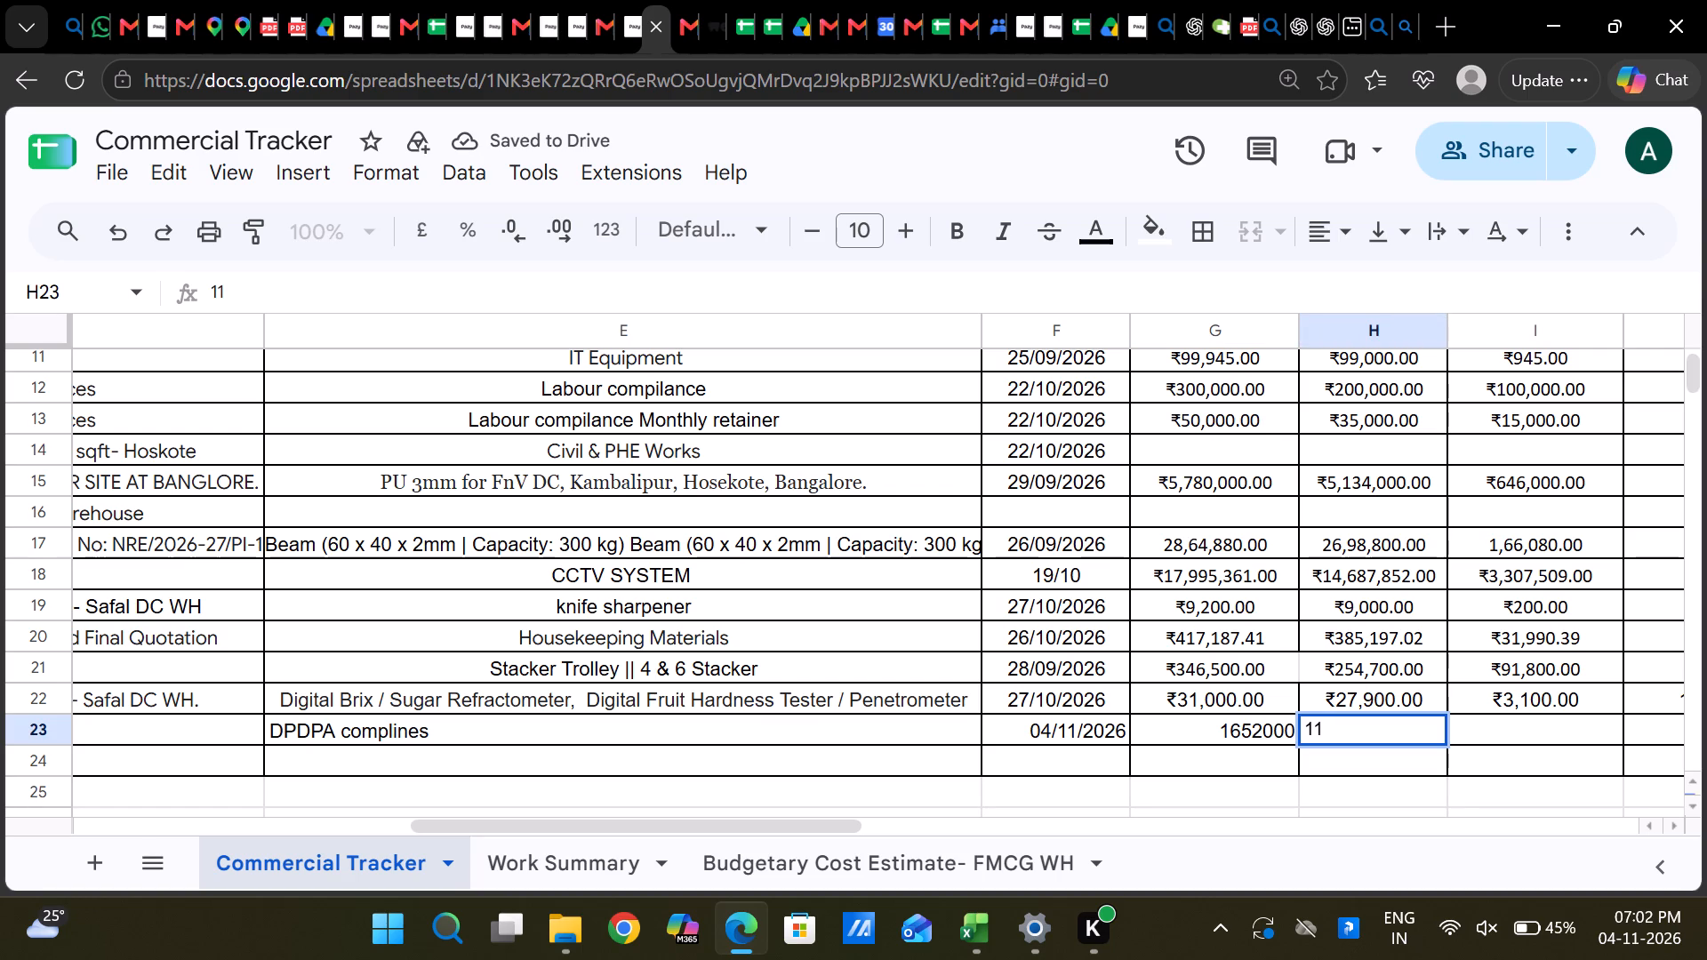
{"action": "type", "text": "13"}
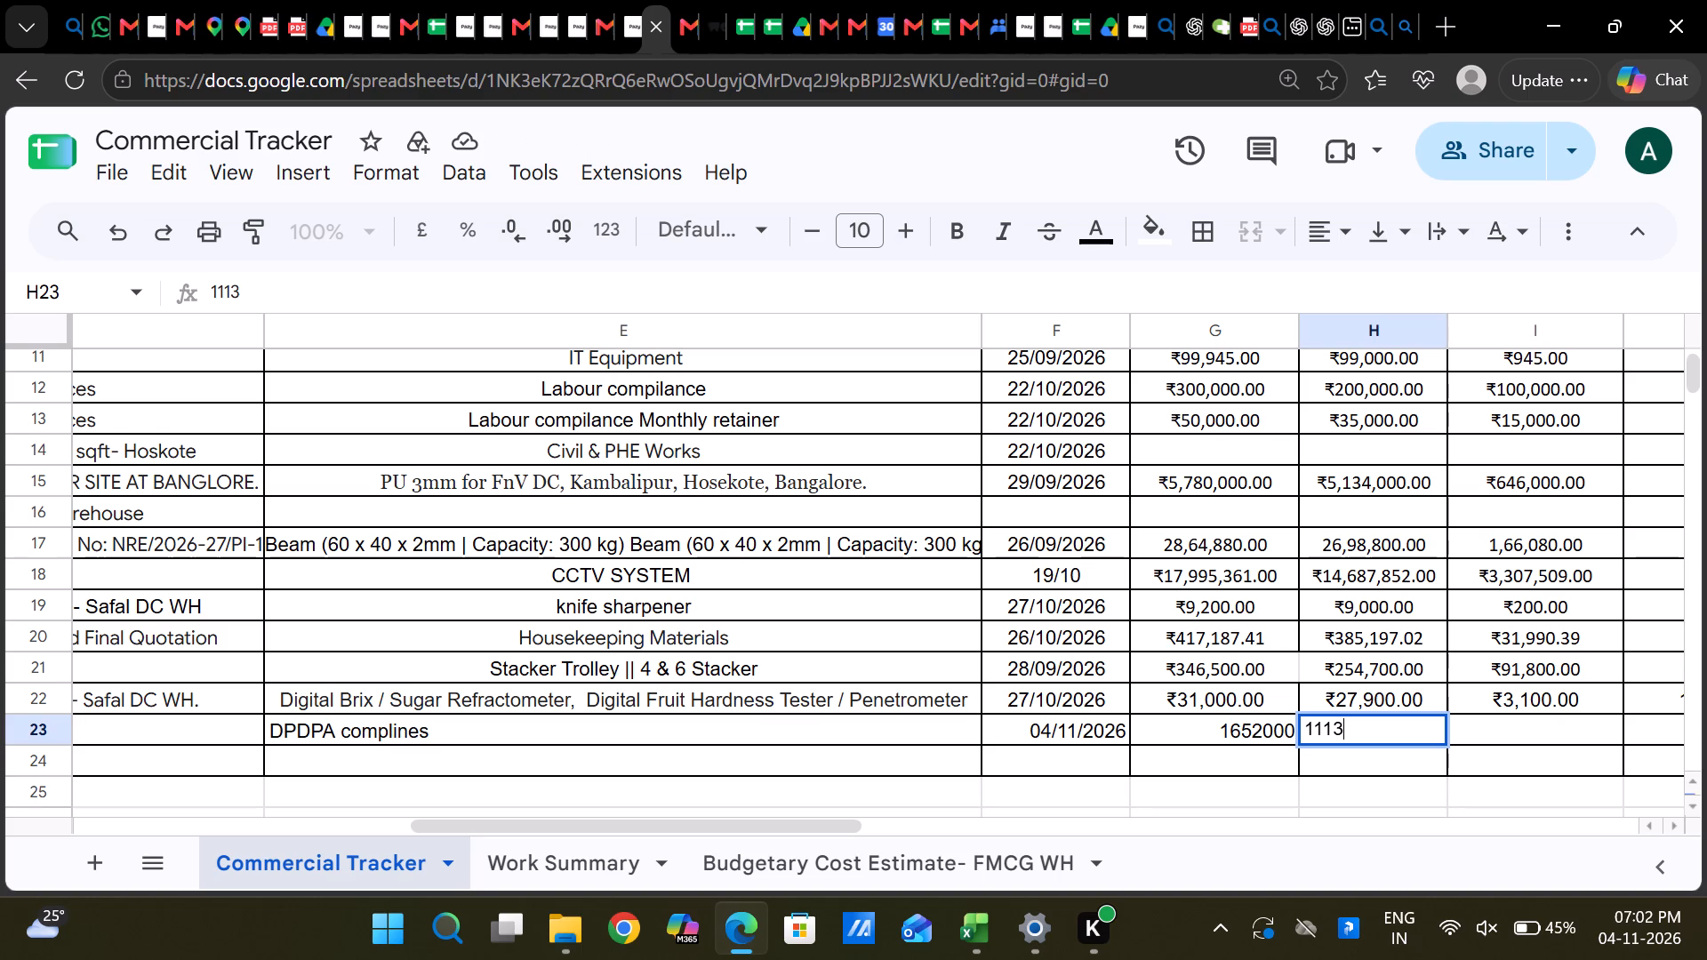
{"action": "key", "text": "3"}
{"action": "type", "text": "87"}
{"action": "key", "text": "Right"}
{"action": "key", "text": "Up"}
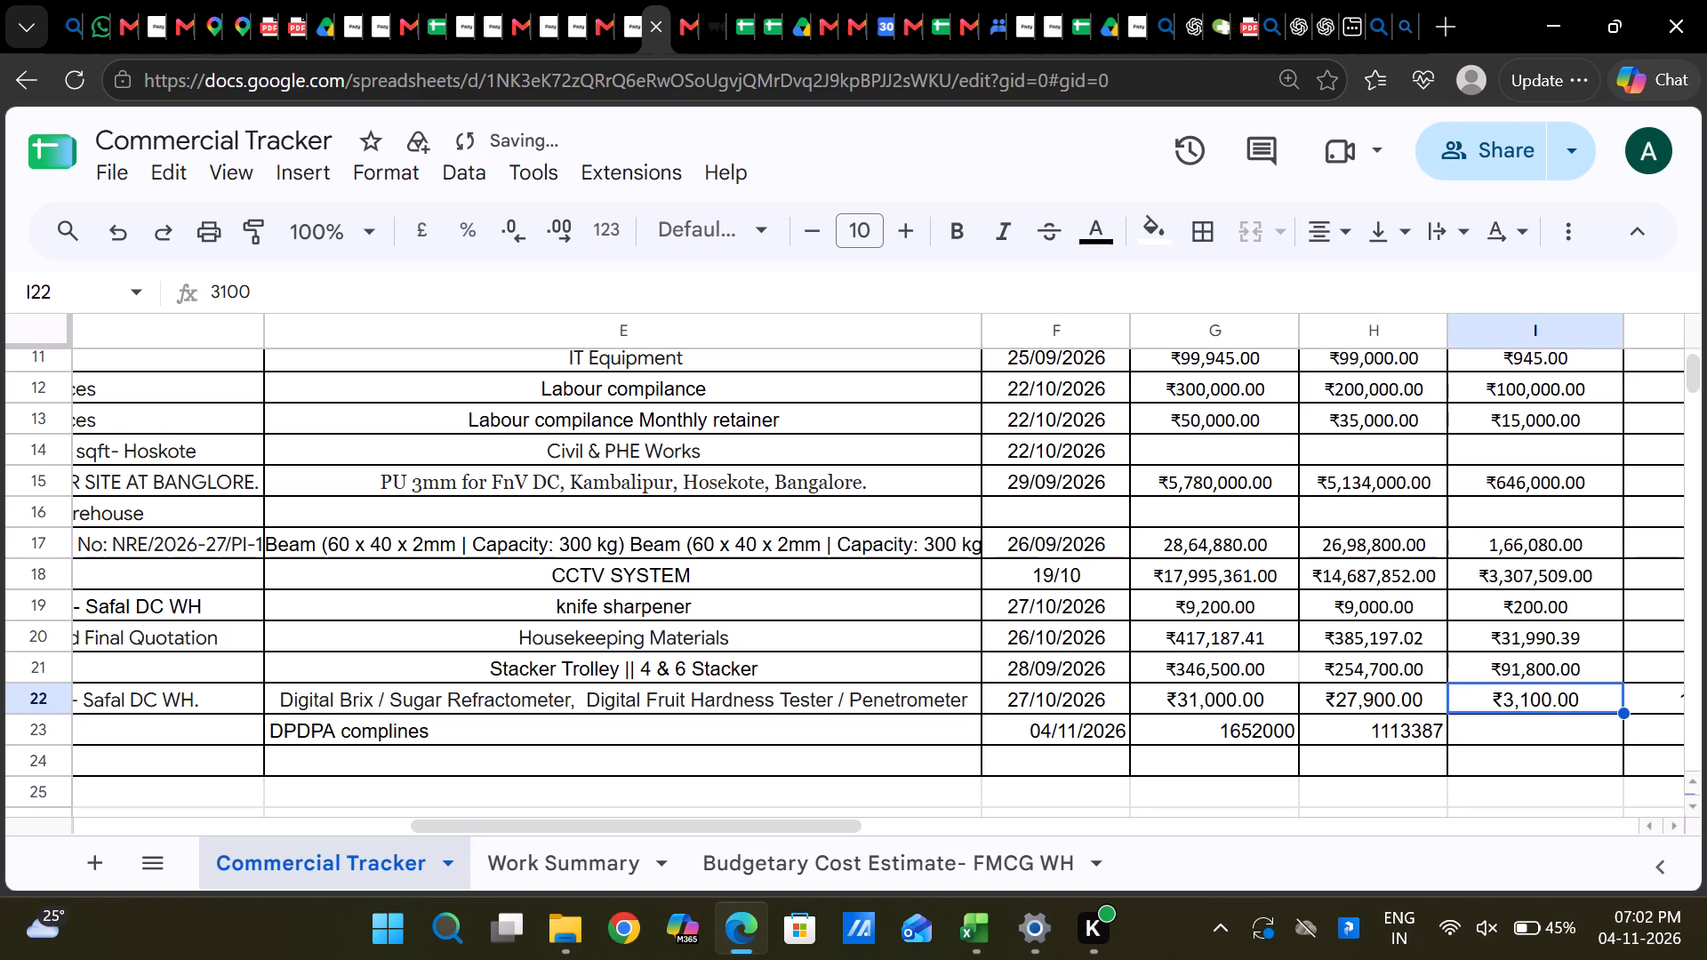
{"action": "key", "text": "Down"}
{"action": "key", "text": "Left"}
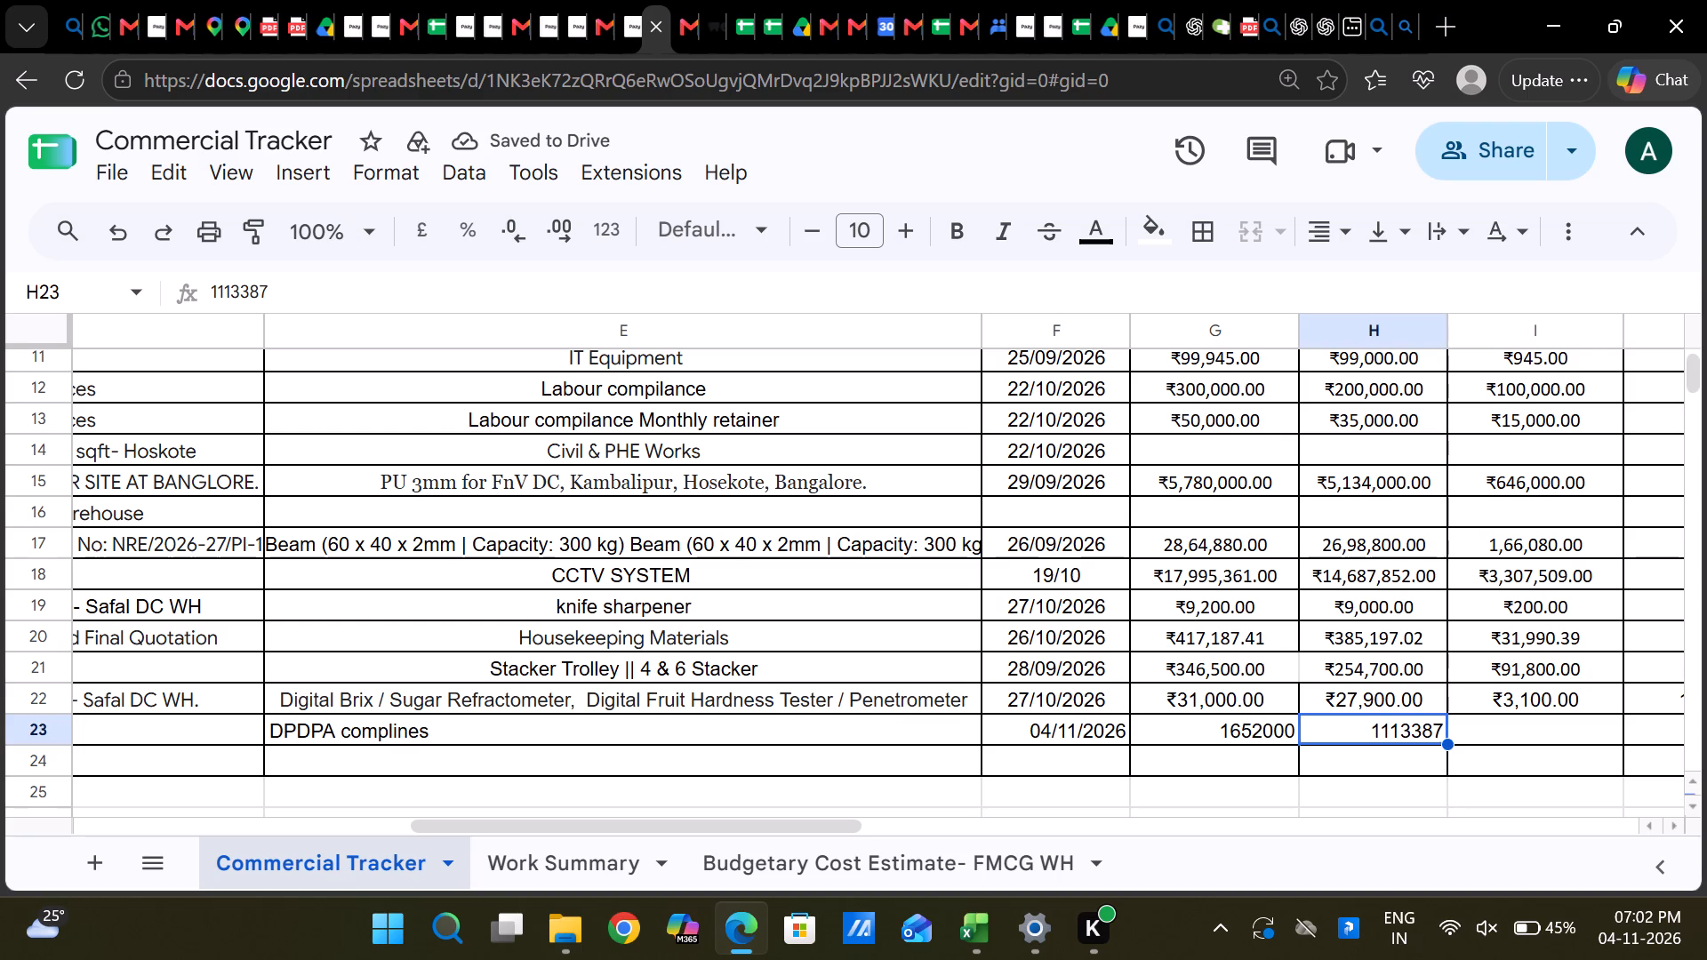
Calculate the difference between the two amounts in cell I23 with the formula =G23-H23.
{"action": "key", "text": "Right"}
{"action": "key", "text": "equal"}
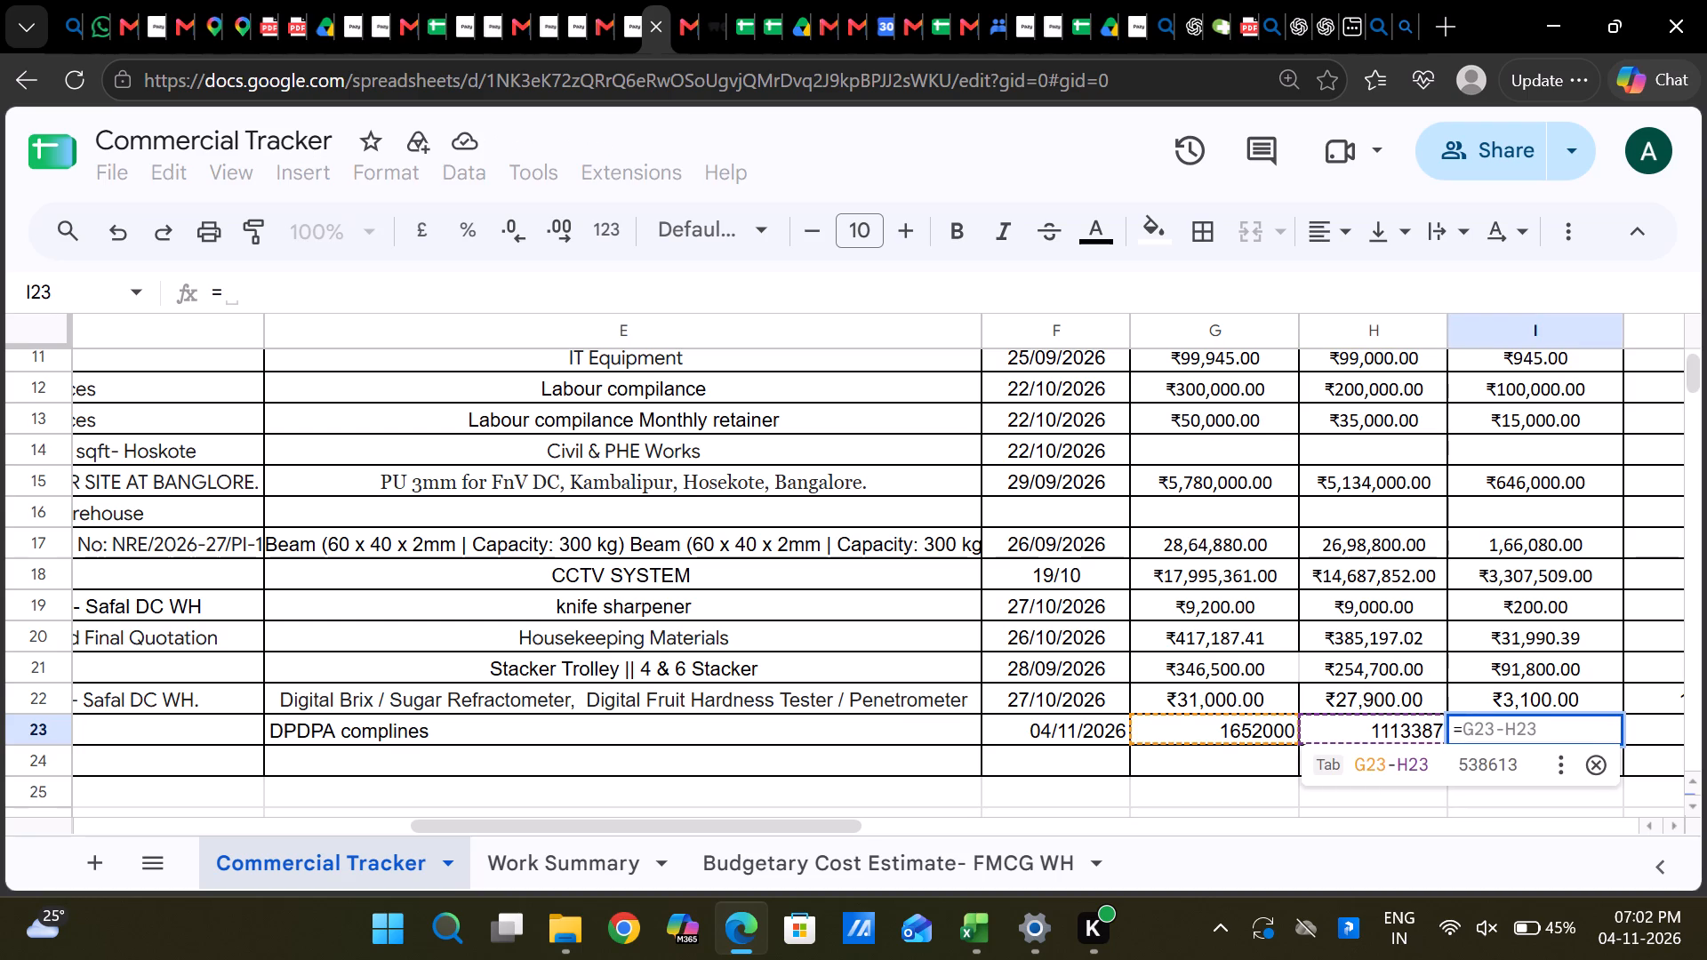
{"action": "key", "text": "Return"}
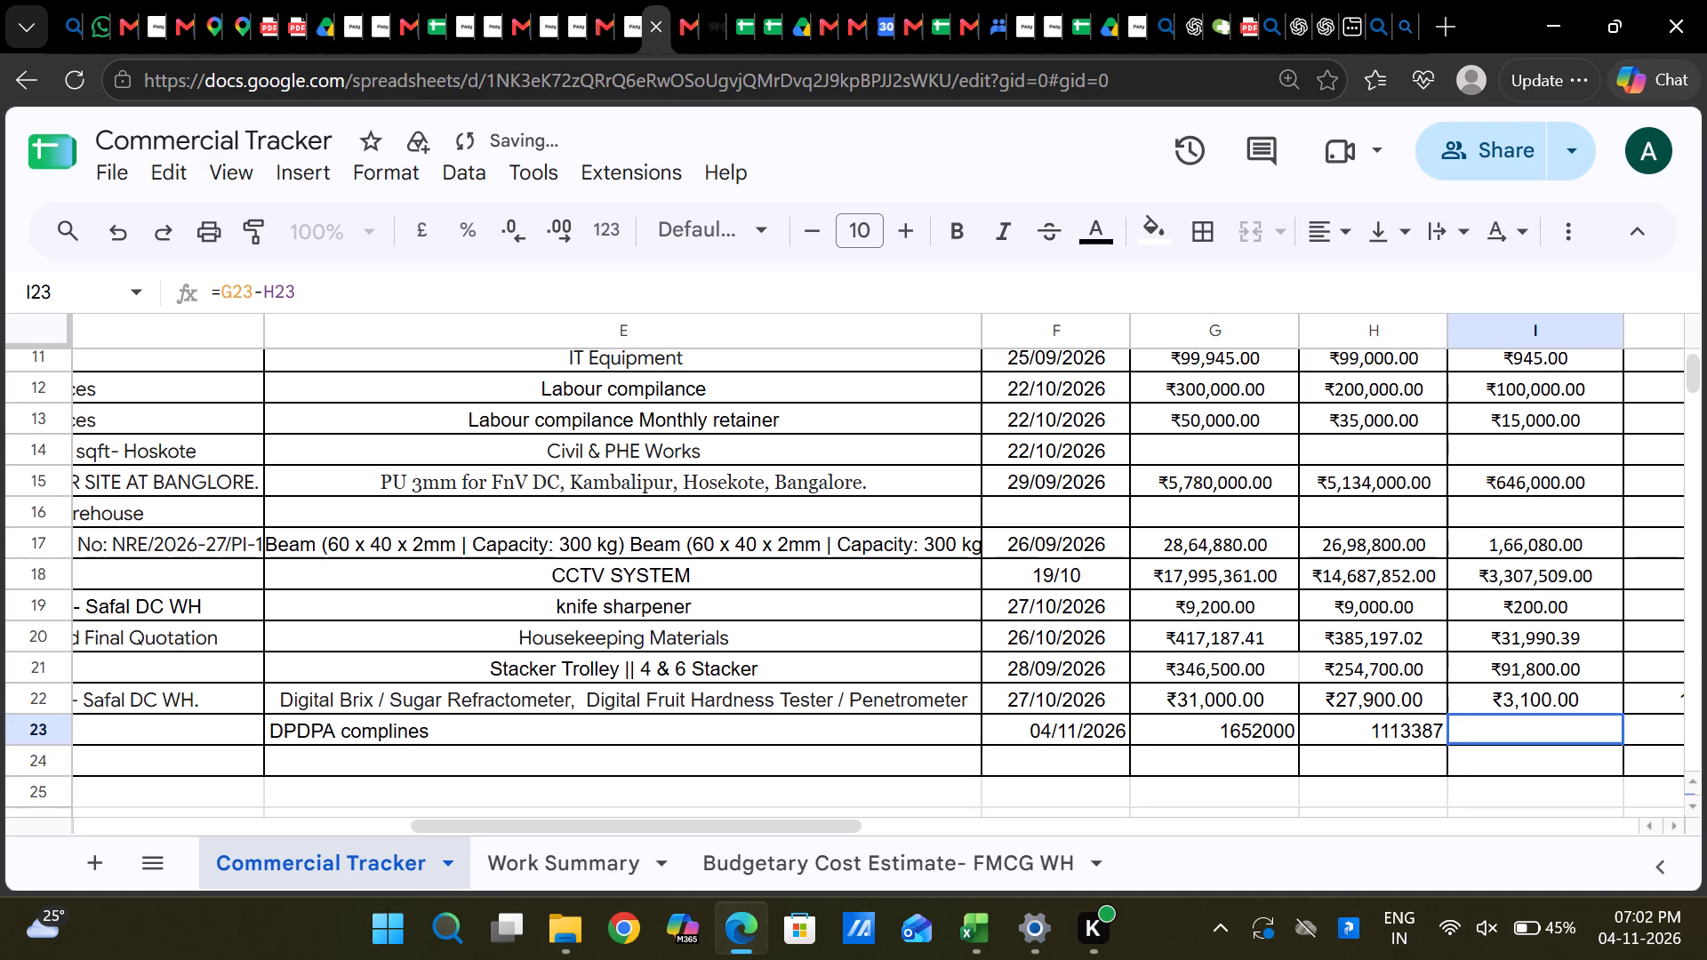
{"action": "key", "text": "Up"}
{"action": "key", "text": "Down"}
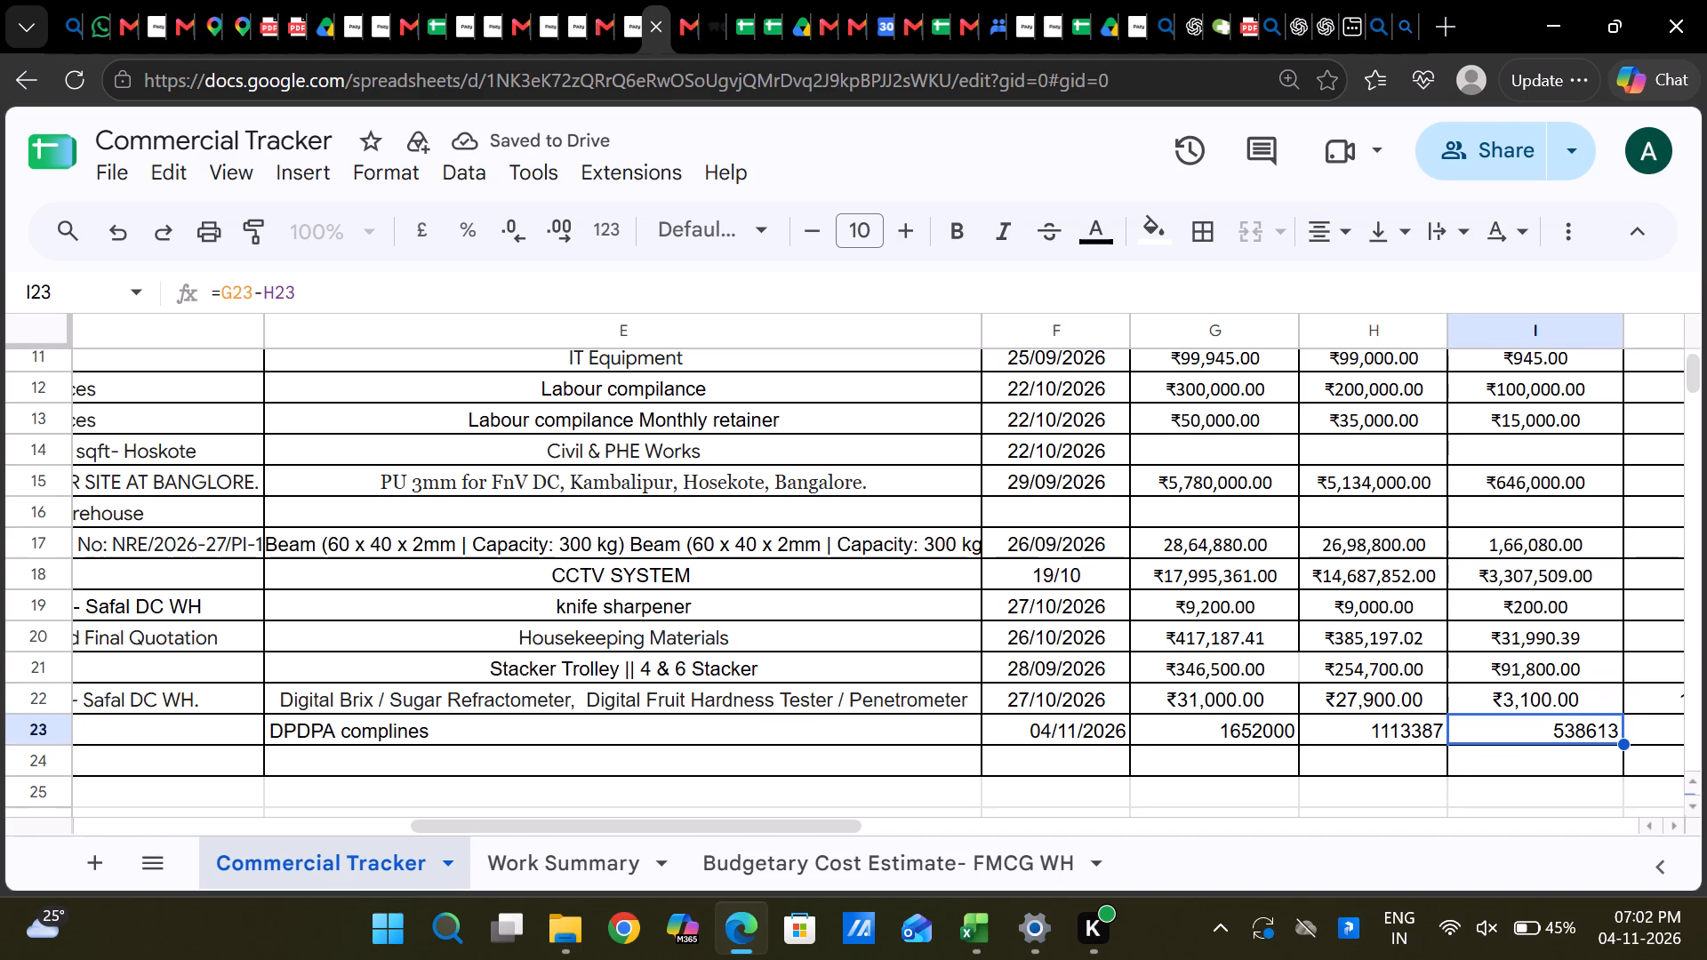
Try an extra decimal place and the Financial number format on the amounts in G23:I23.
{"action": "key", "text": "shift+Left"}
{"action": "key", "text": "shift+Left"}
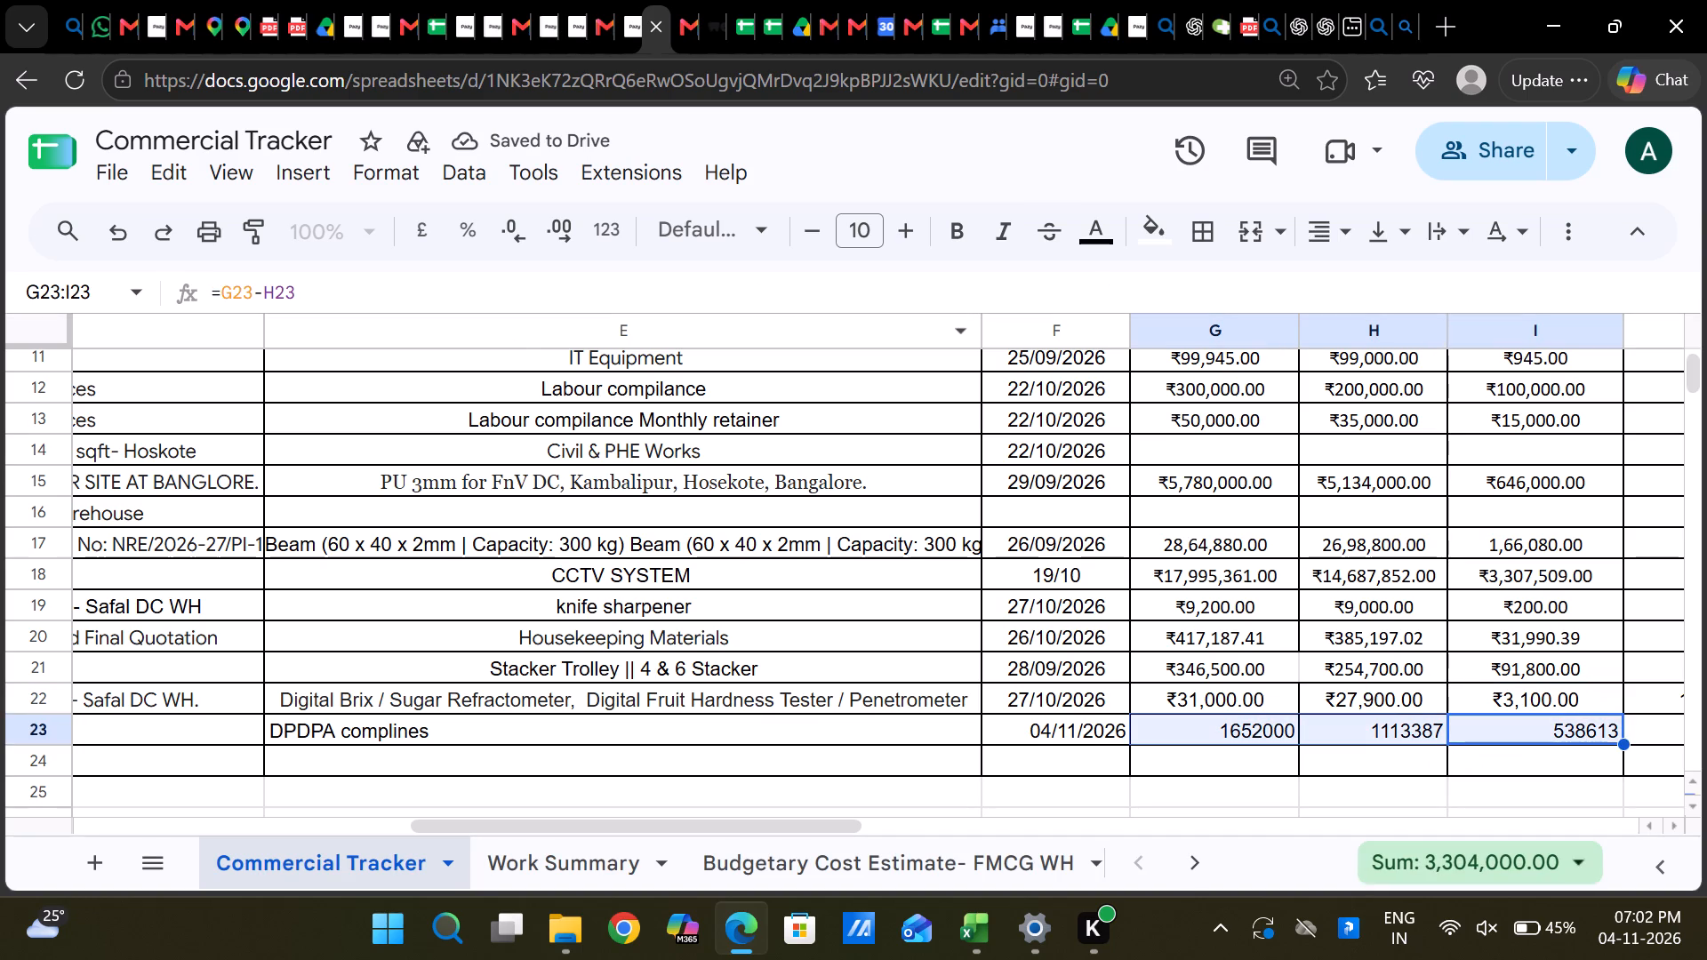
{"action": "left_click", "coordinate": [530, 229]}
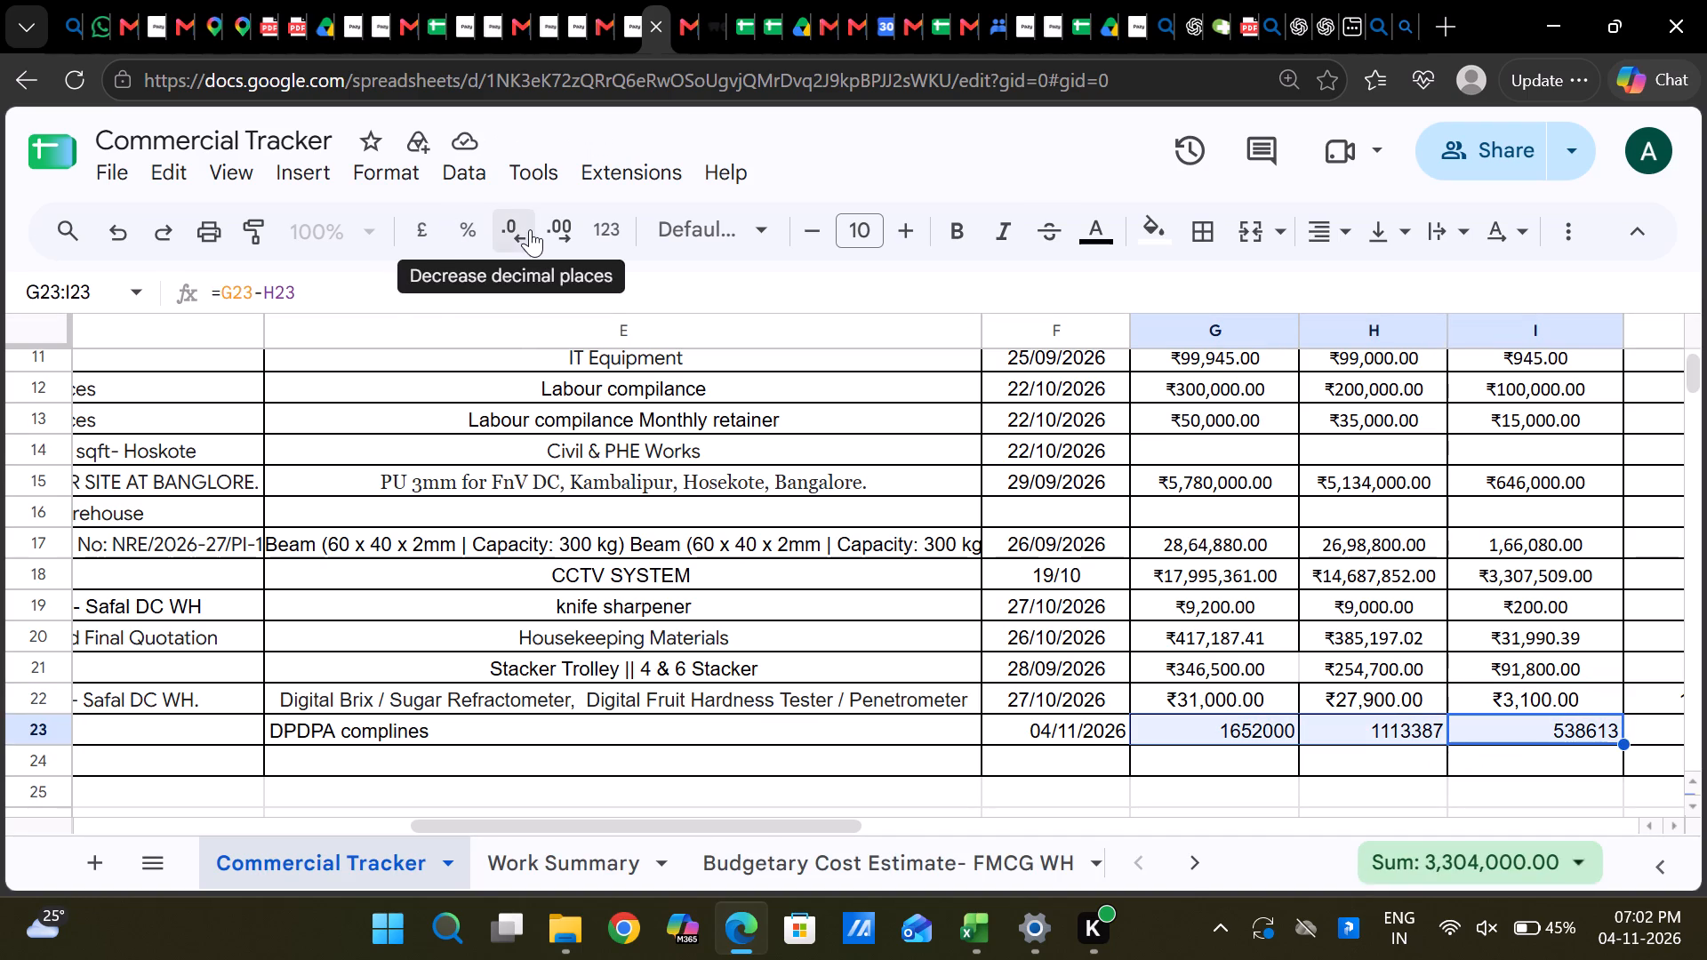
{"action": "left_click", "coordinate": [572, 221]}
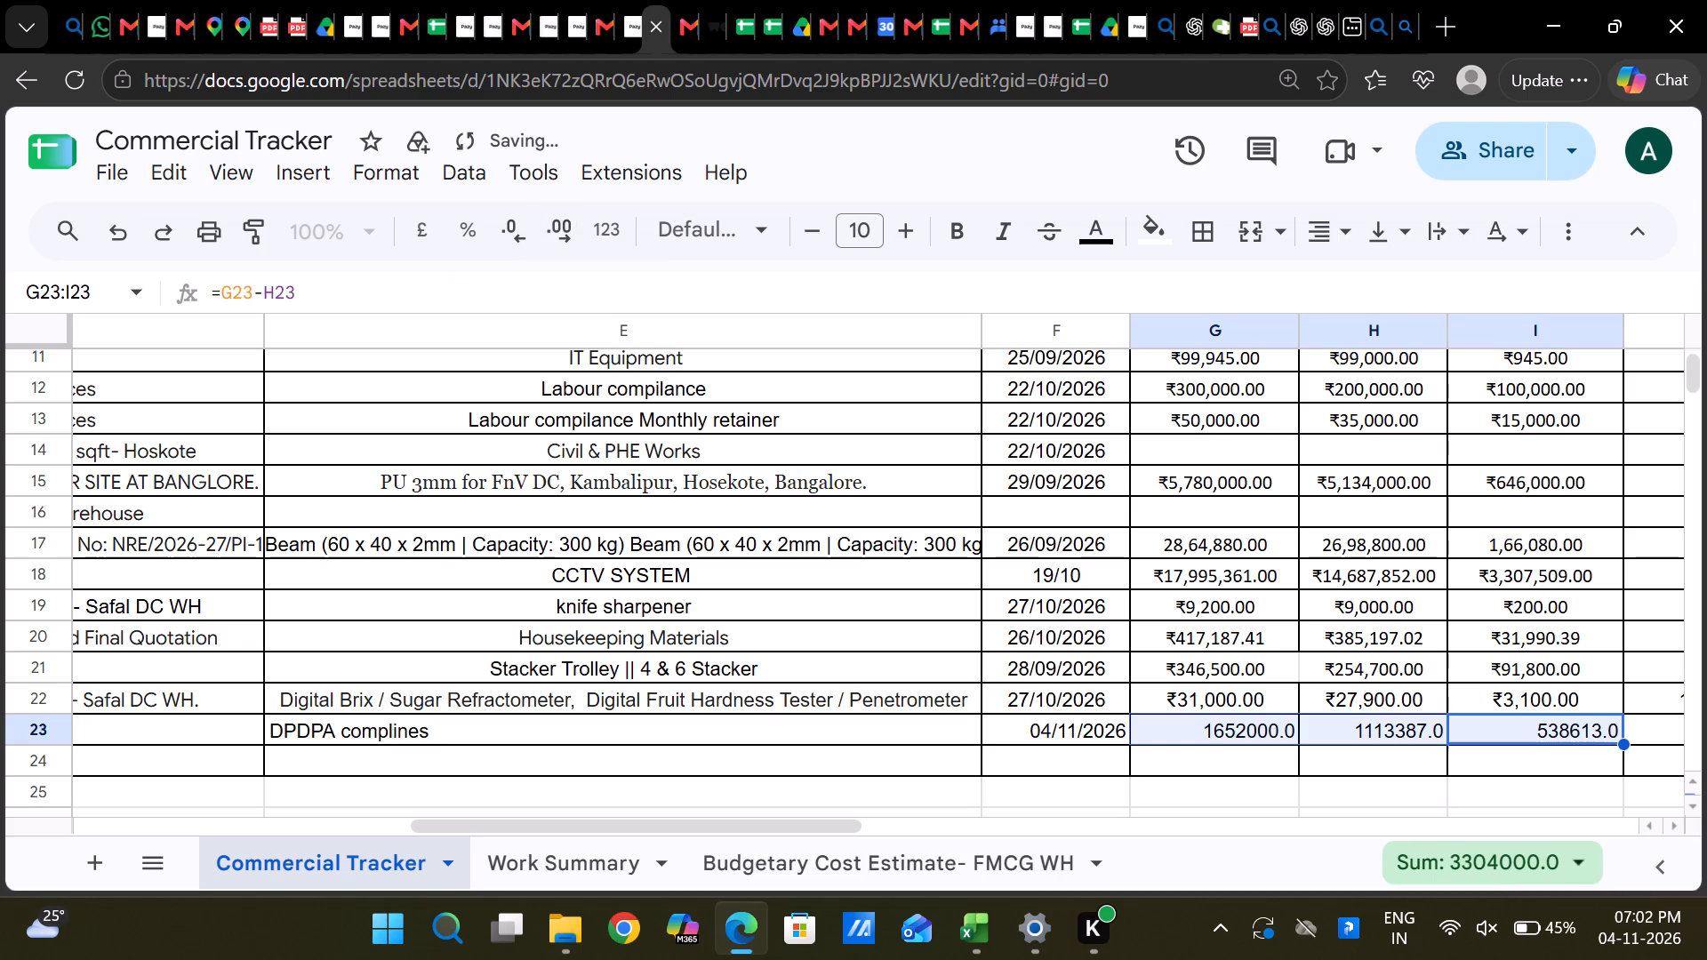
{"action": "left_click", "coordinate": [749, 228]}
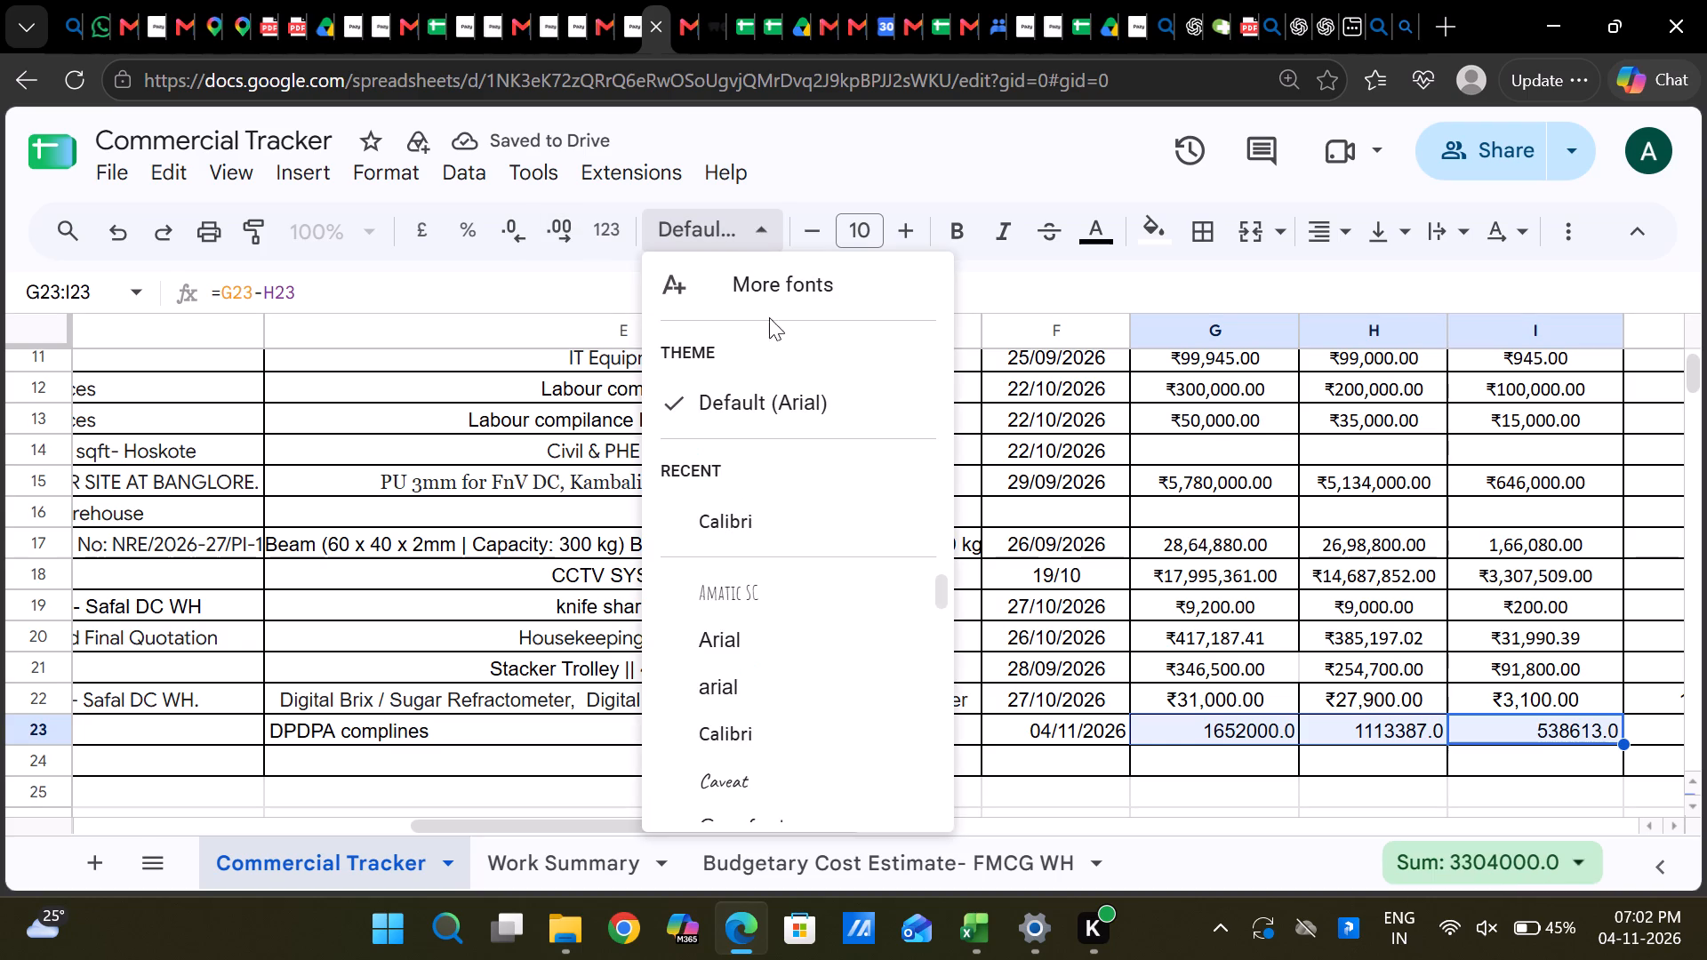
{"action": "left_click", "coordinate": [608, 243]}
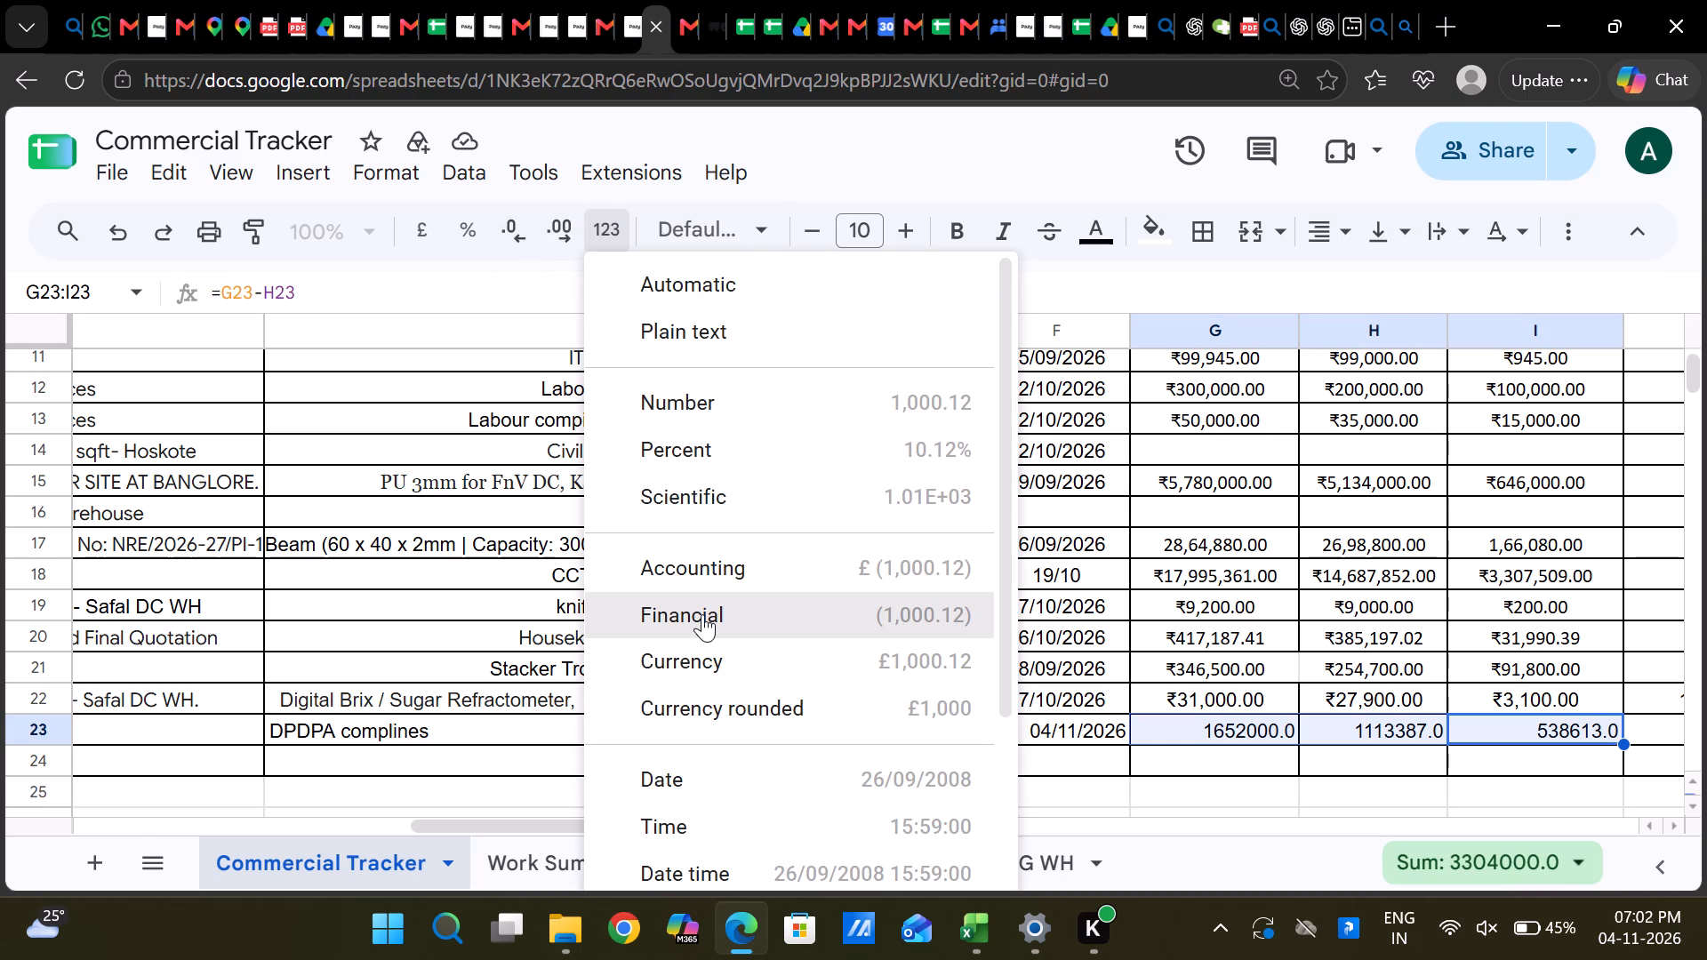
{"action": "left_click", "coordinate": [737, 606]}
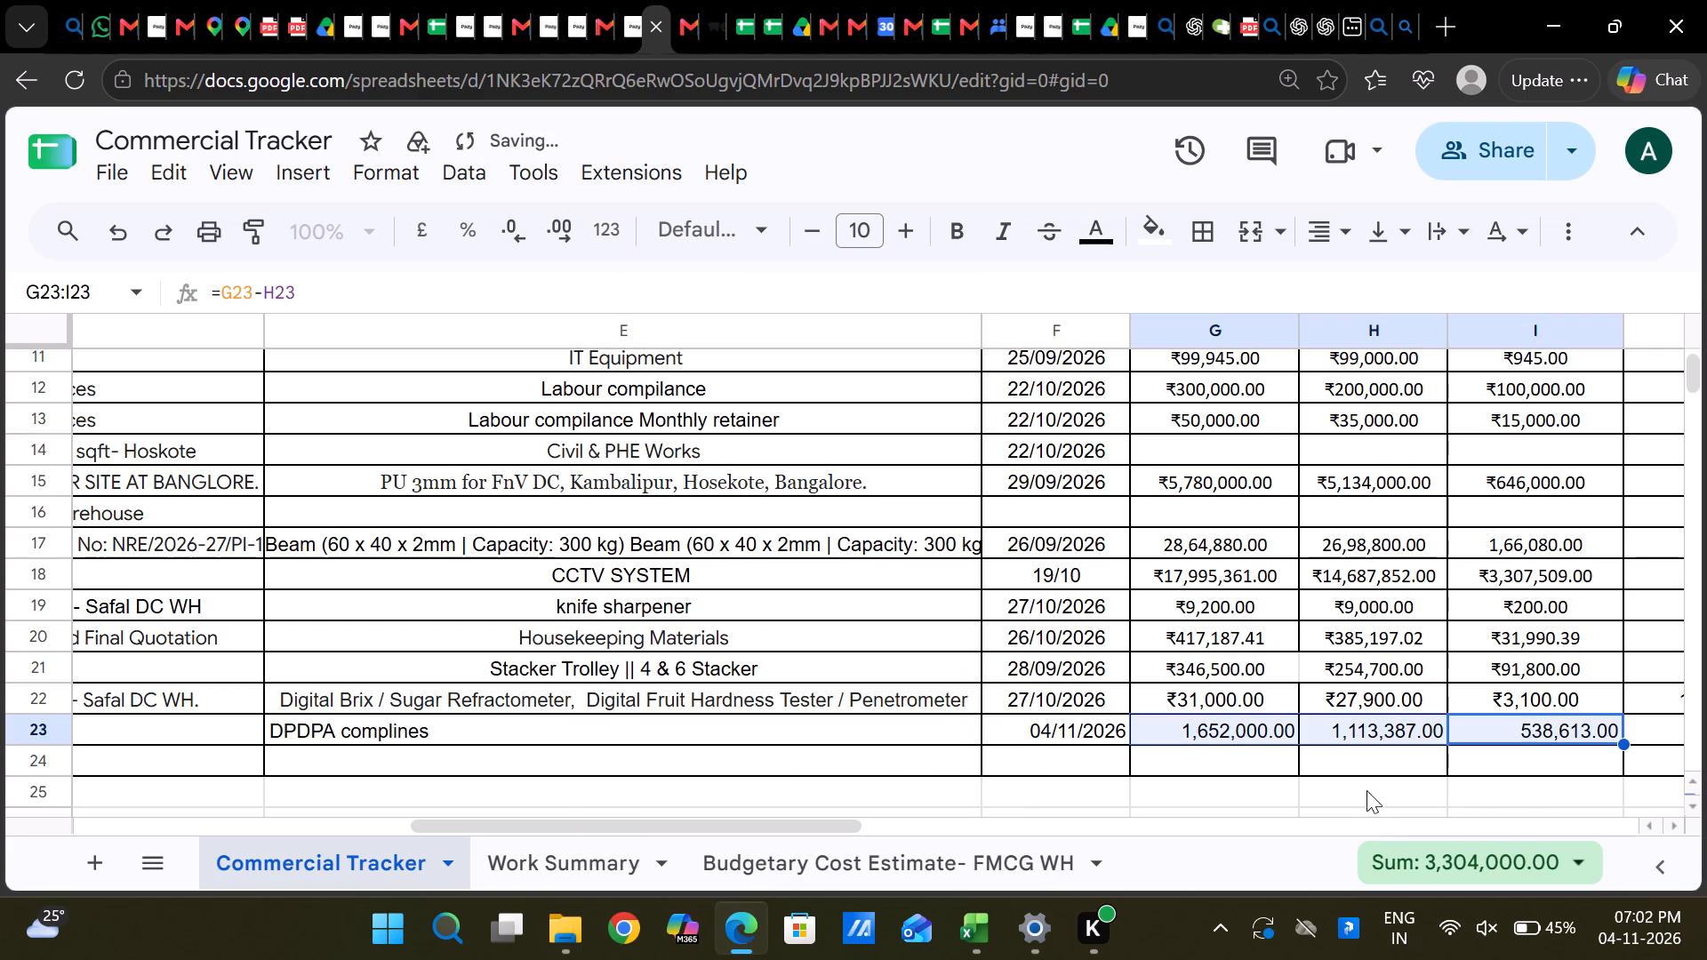
Apply the Indian Rupee number format to the amounts in G23:I23.
{"action": "left_click", "coordinate": [677, 217]}
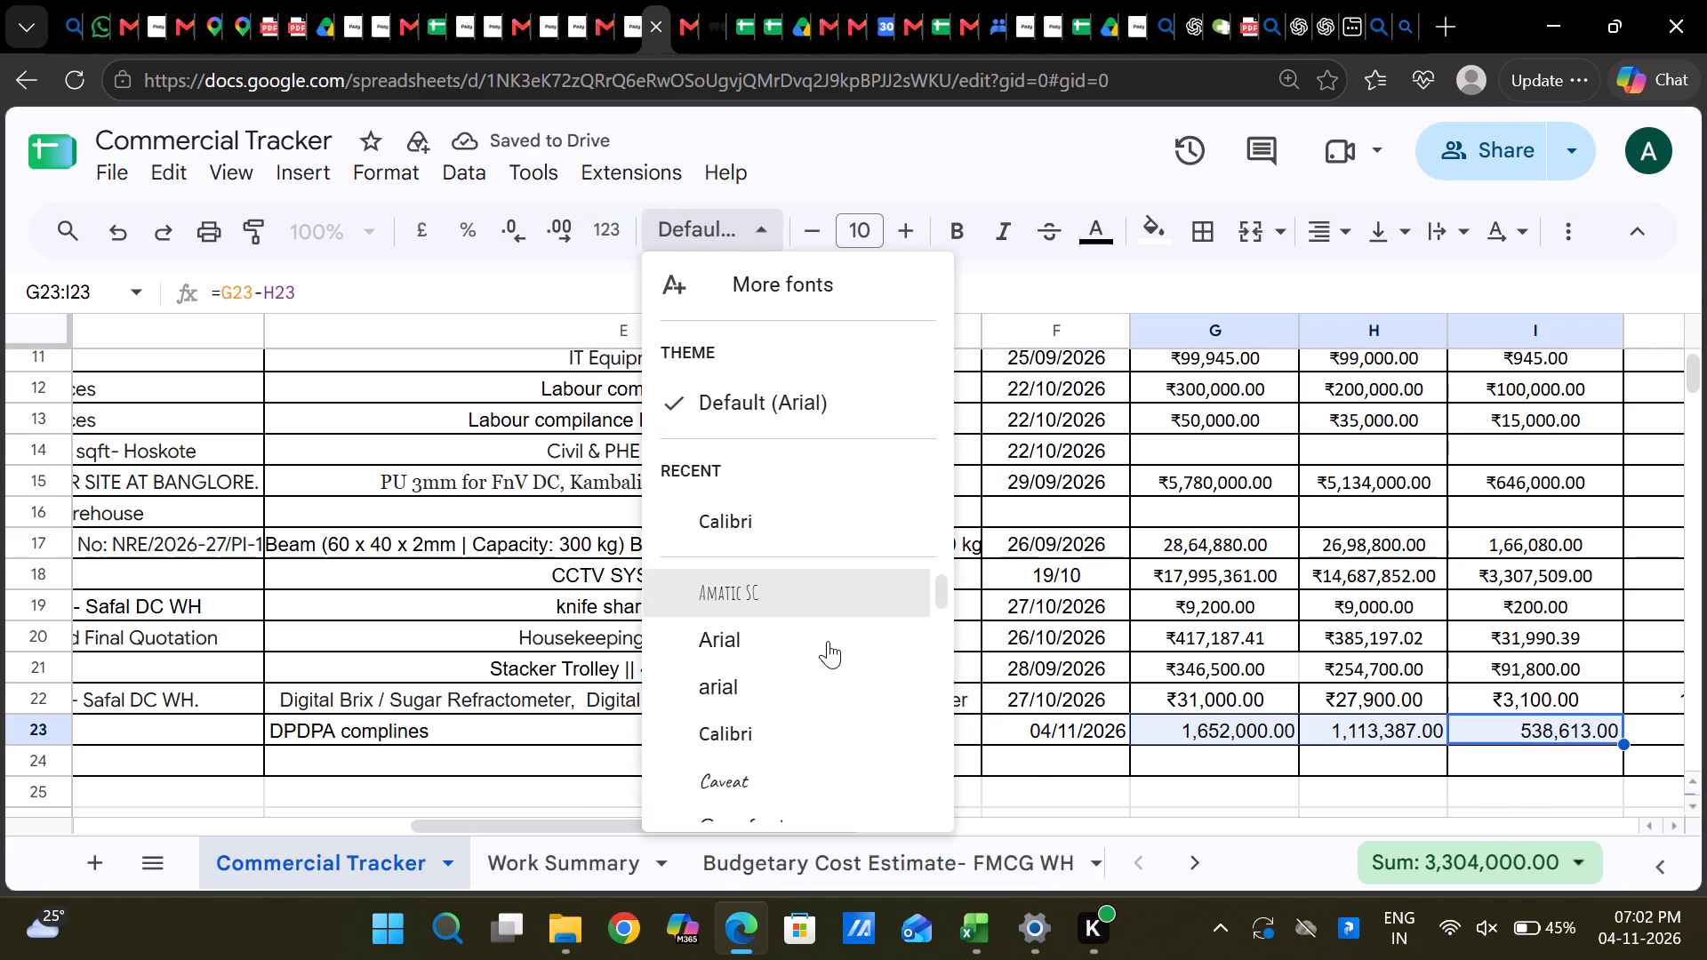
{"action": "left_click", "coordinate": [605, 228]}
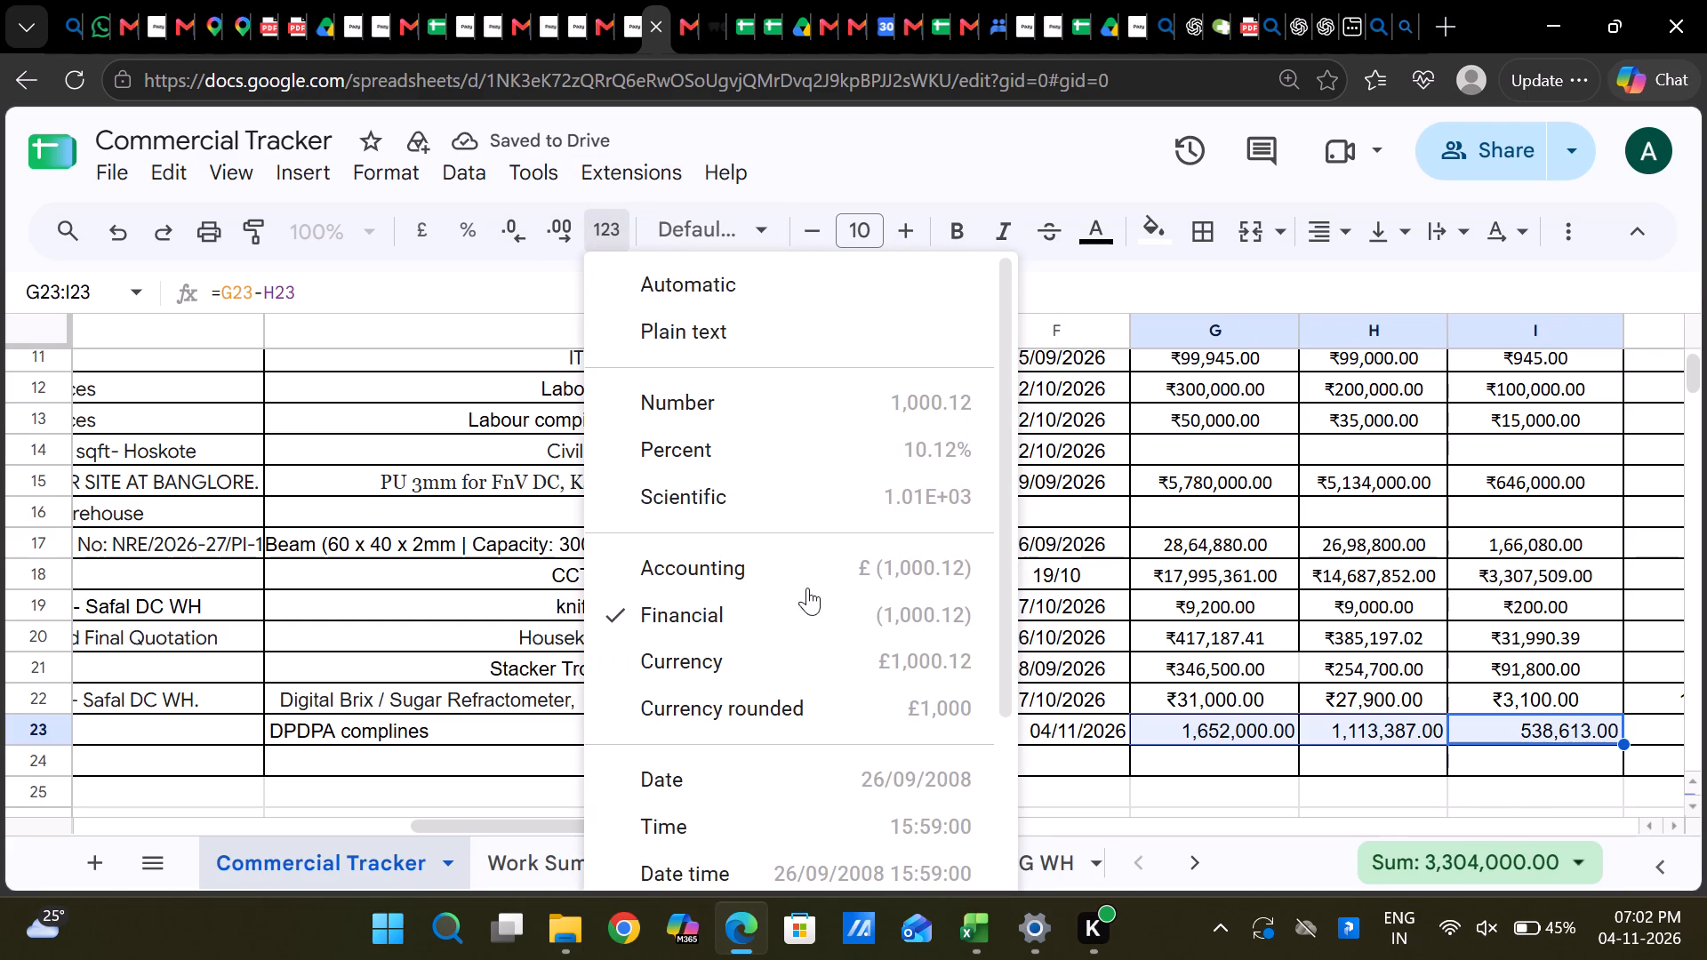
{"action": "scroll", "coordinate": [814, 602], "scroll_direction": "down", "scroll_amount": 6}
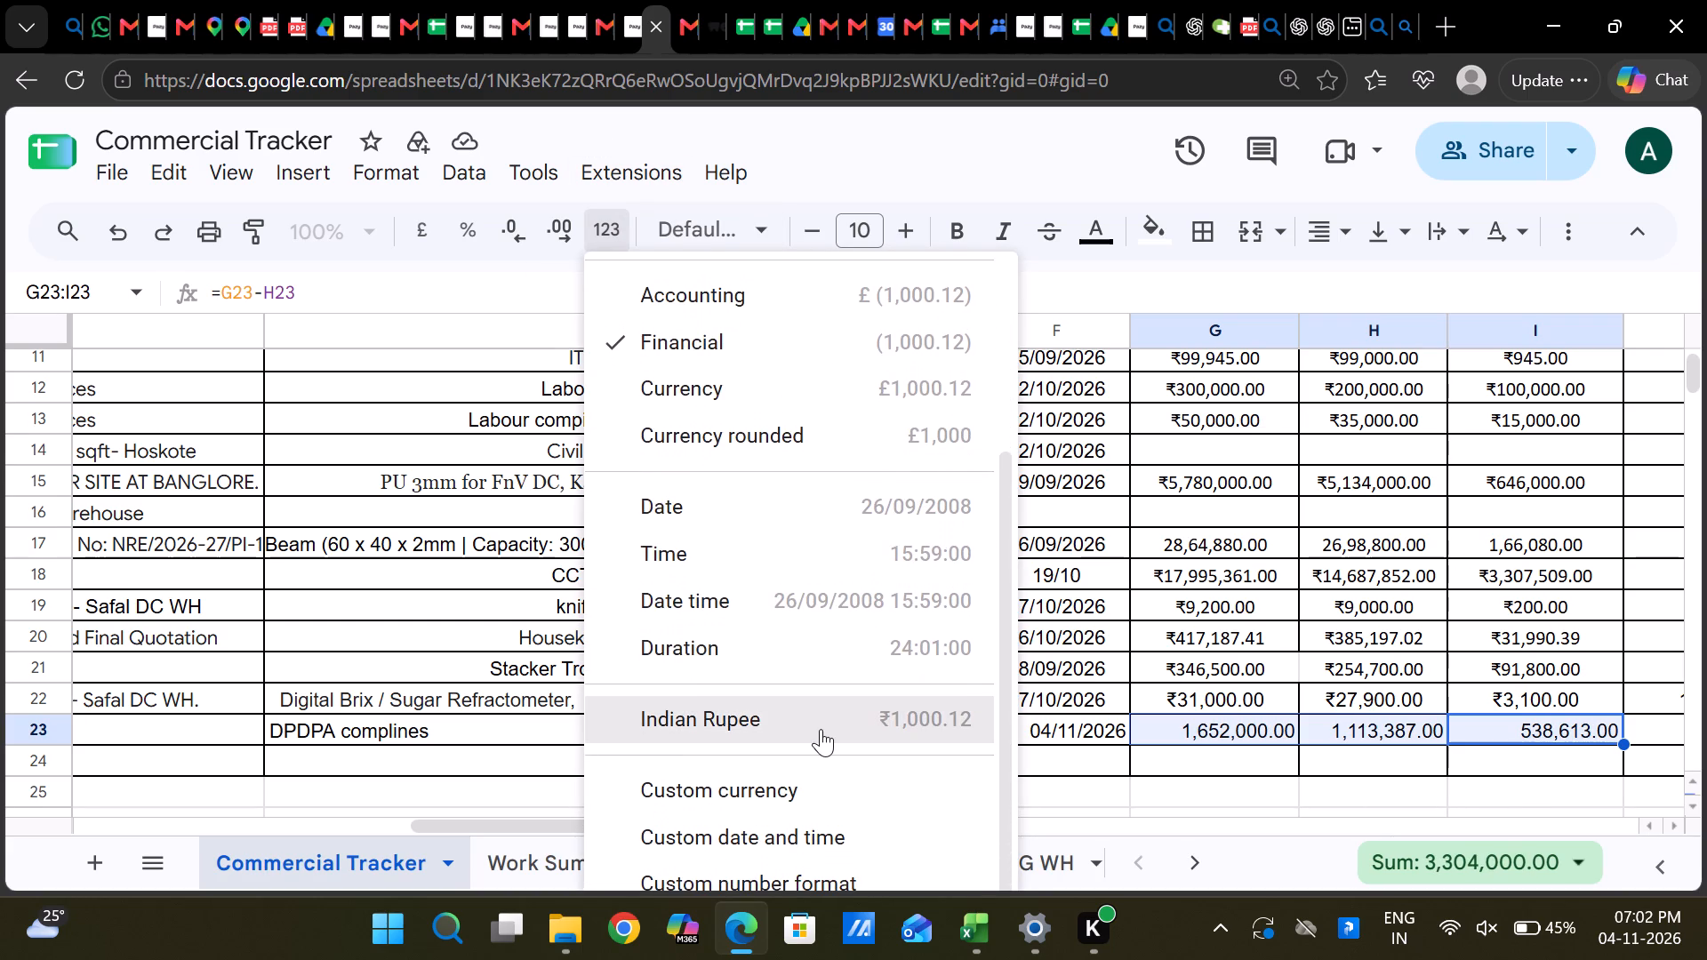
{"action": "left_click", "coordinate": [821, 729]}
Centre-align the amounts in G23:I23 to match the rows above.
{"action": "left_click", "coordinate": [1400, 740]}
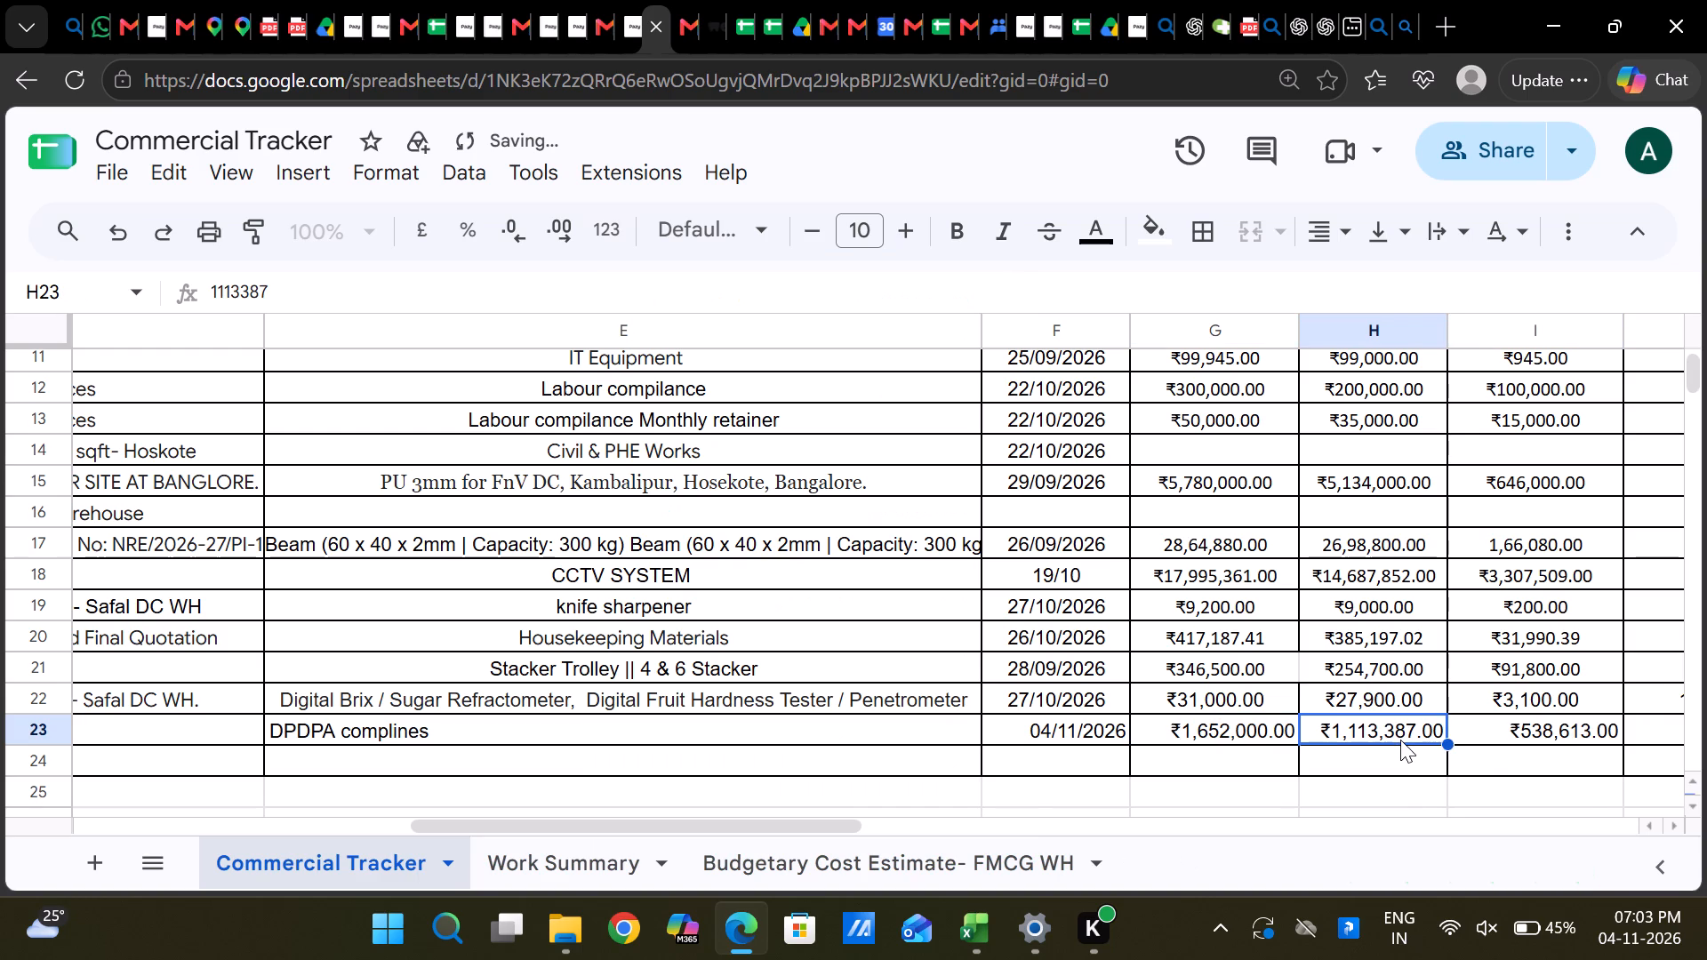
{"action": "left_click", "coordinate": [1557, 721]}
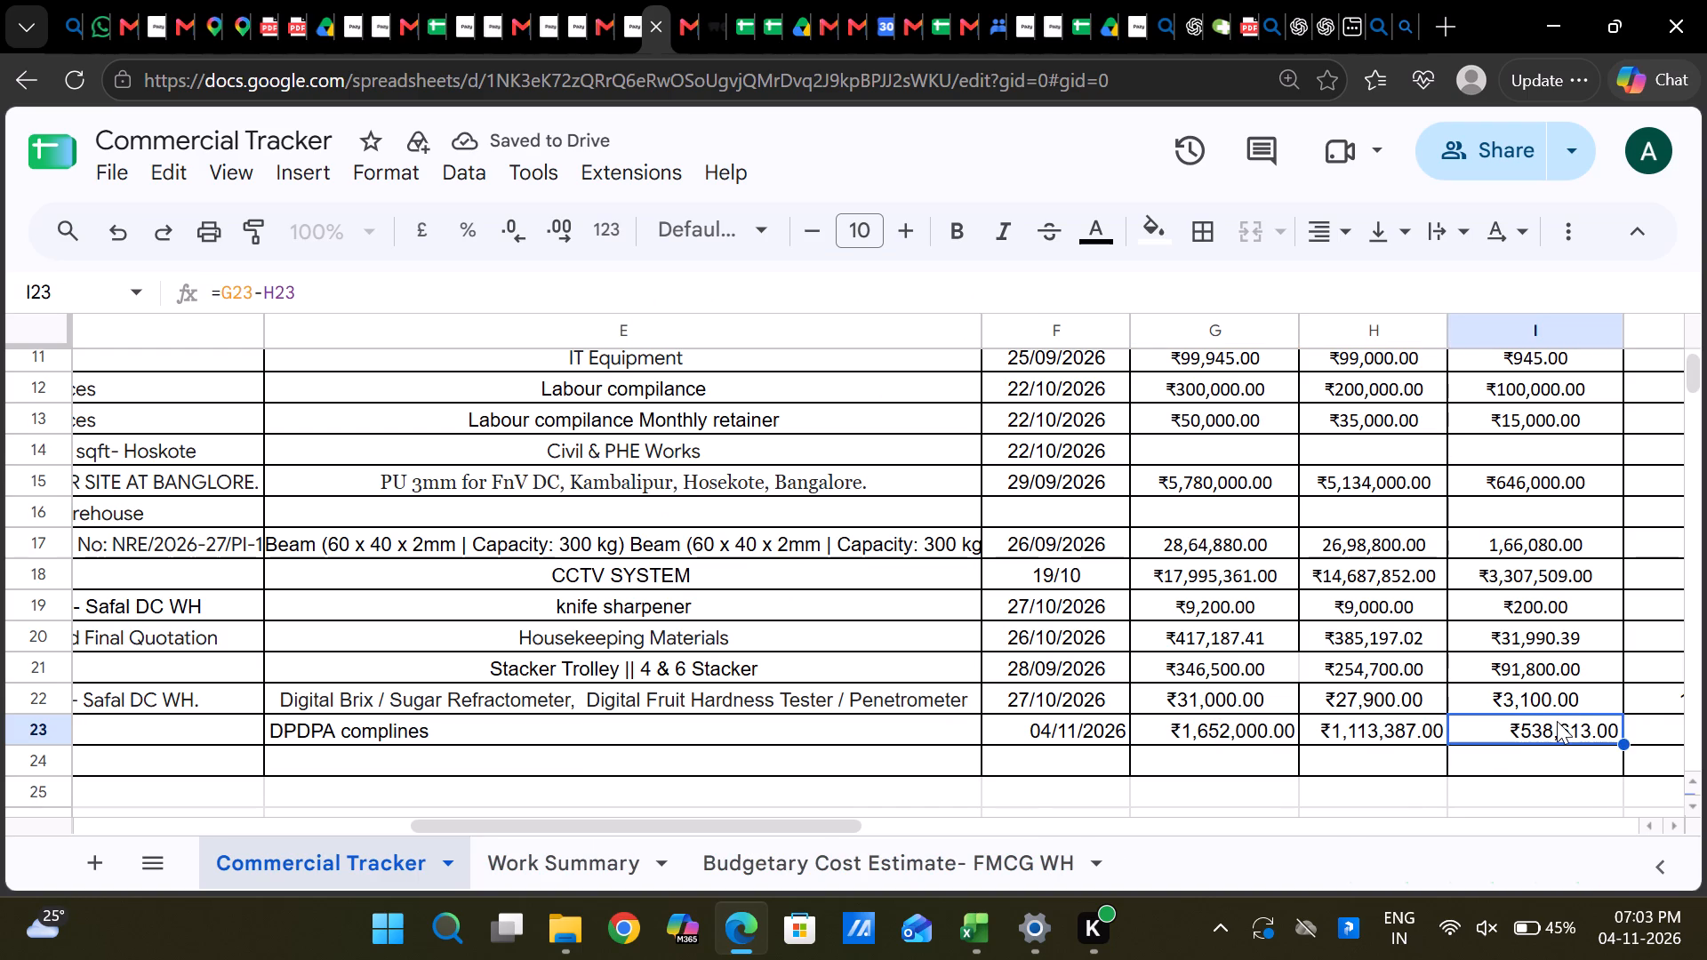
{"action": "key", "text": "shift+Left"}
{"action": "key", "text": "shift+Left"}
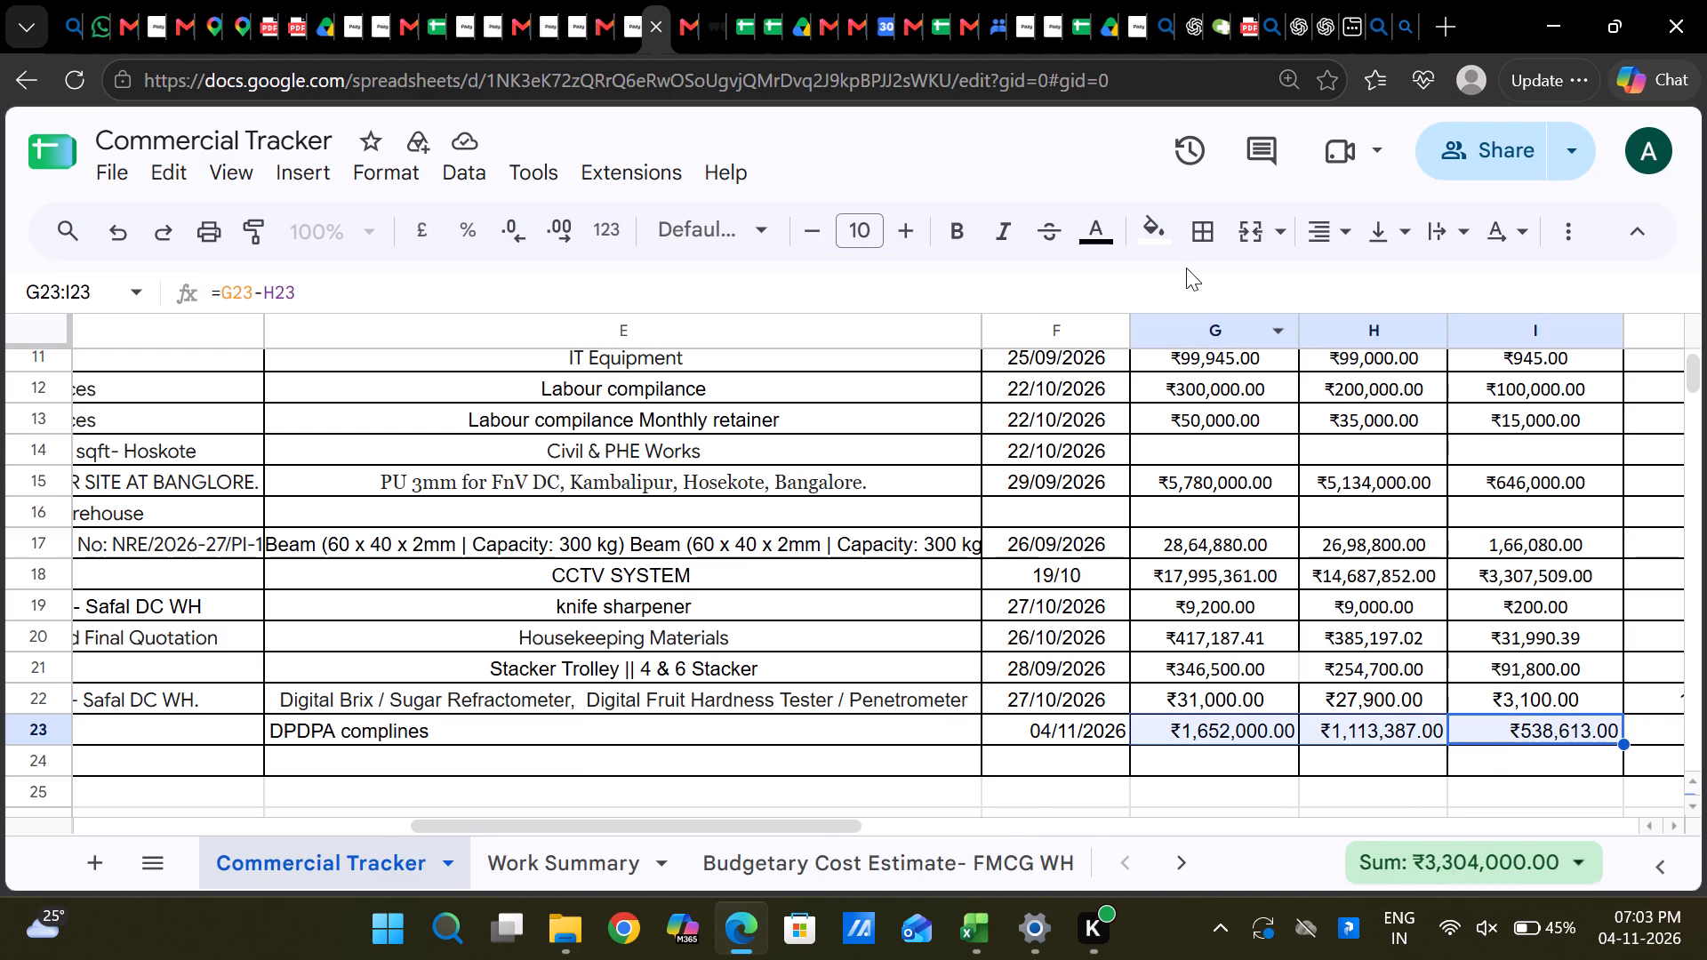
{"action": "left_click", "coordinate": [1316, 234]}
{"action": "left_click", "coordinate": [1375, 268]}
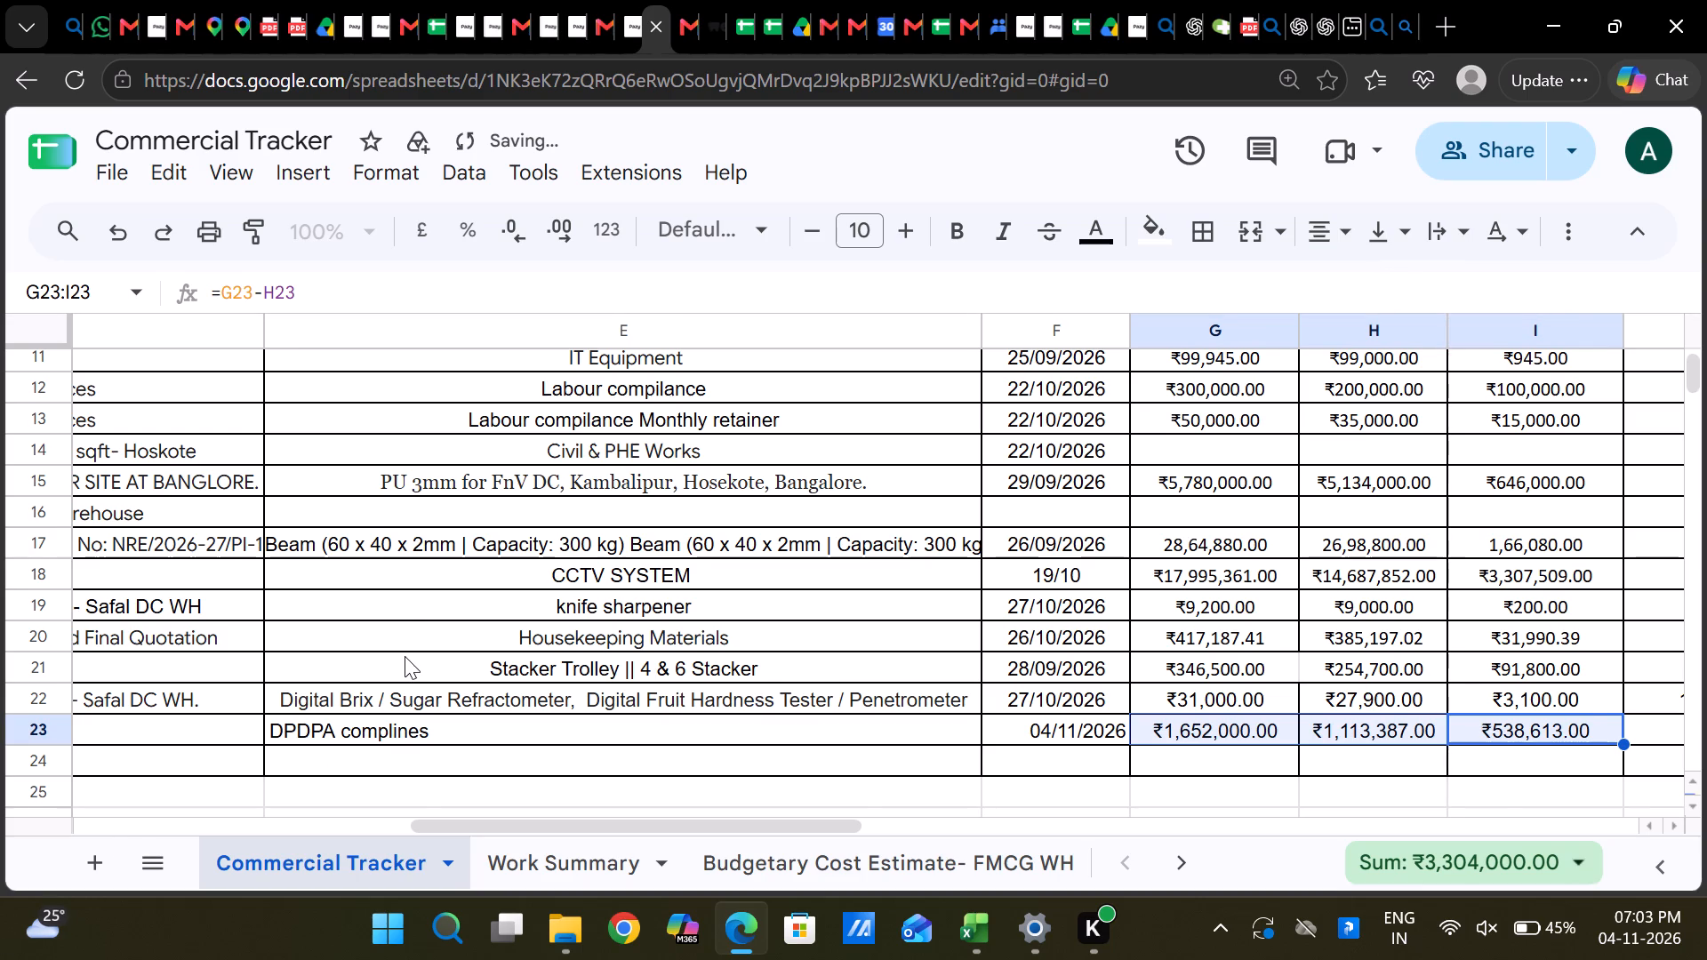
Enter Tech as the department for the WhizC entry in cell B23.
{"action": "scroll", "coordinate": [405, 656], "scroll_direction": "right", "scroll_amount": 5}
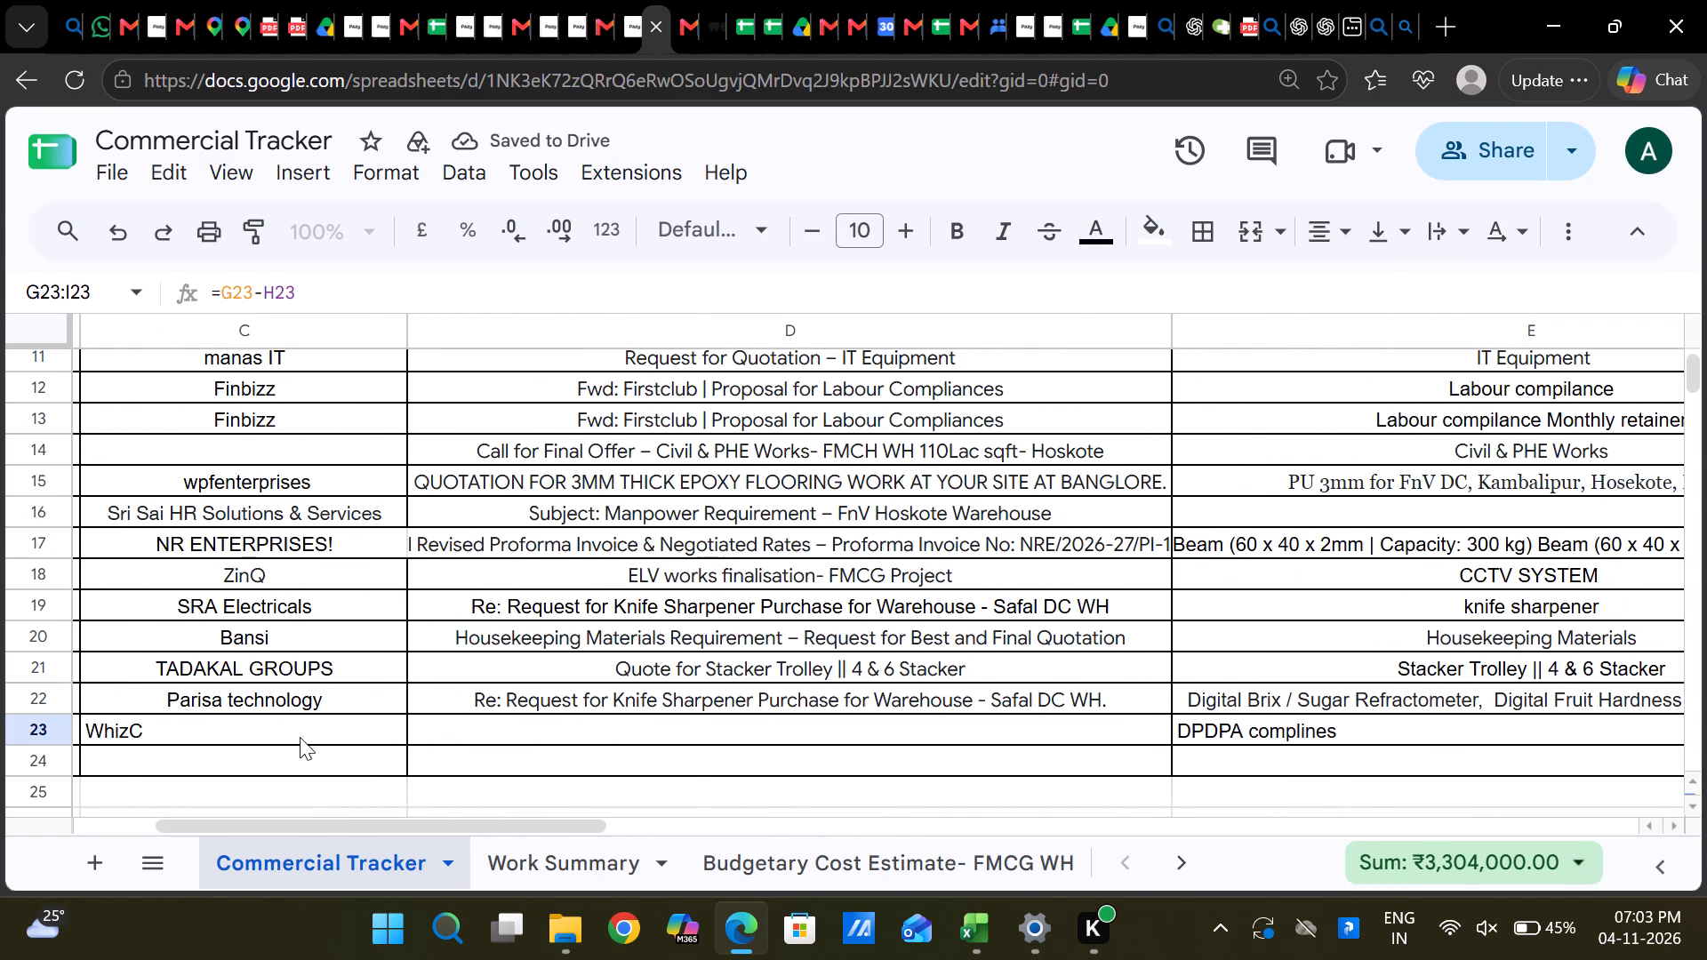
{"action": "left_click", "coordinate": [298, 736]}
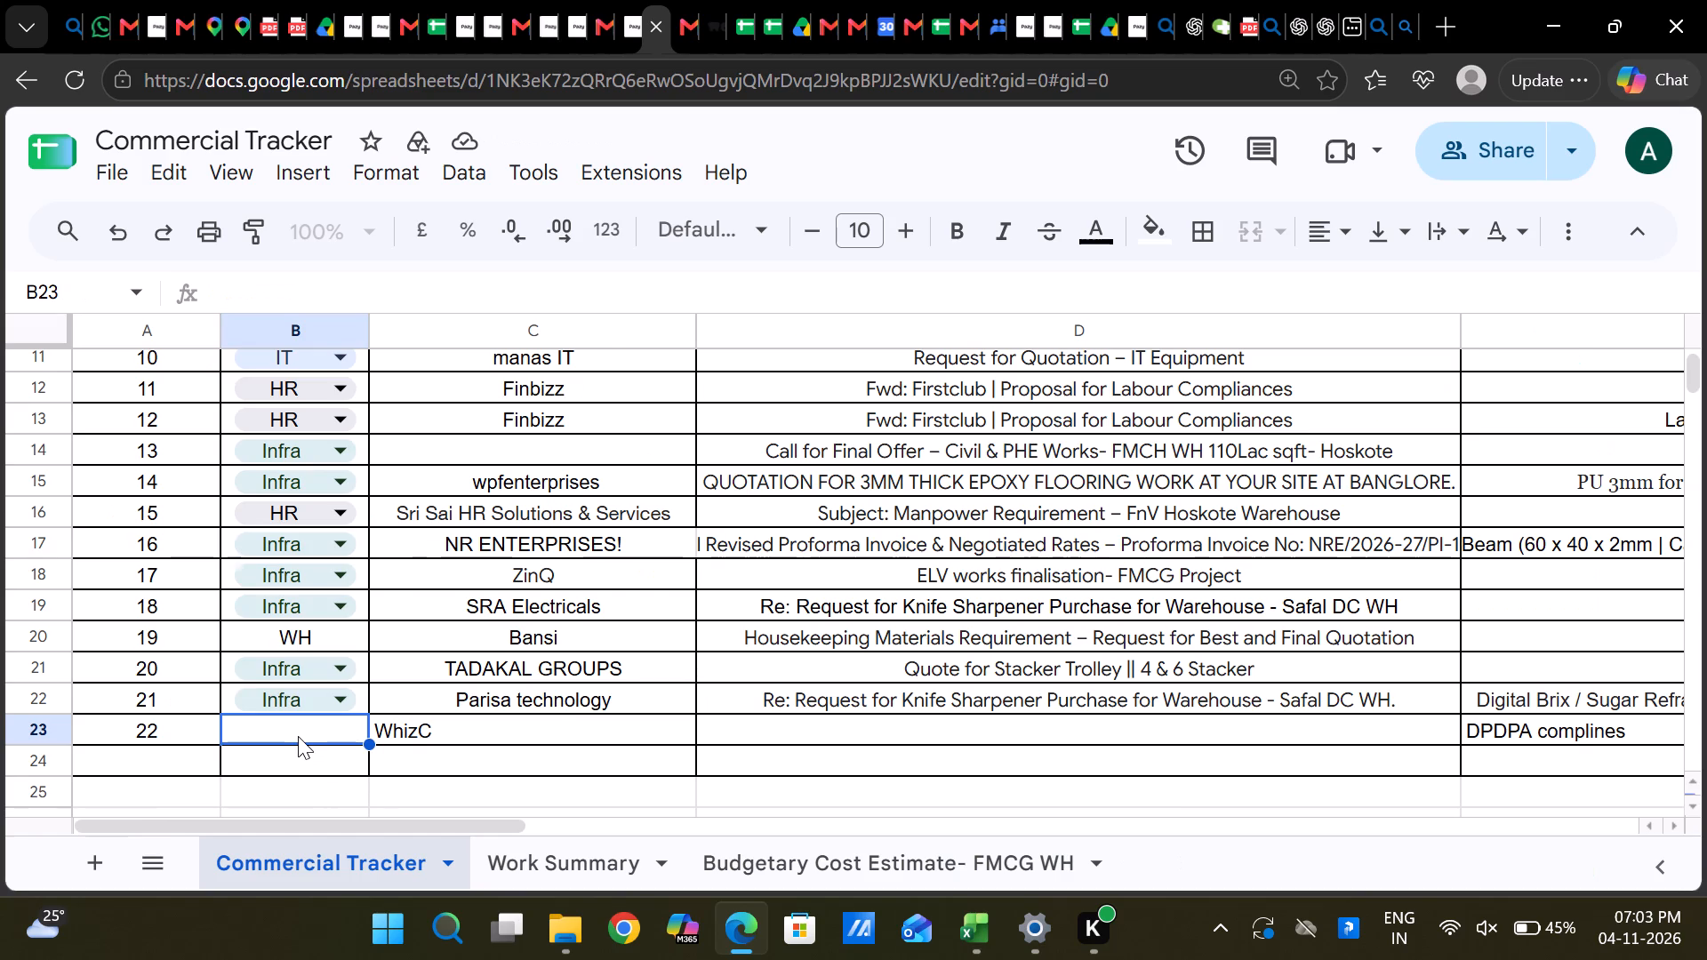
{"action": "key", "text": "shift+t"}
{"action": "key", "text": "BackSpace"}
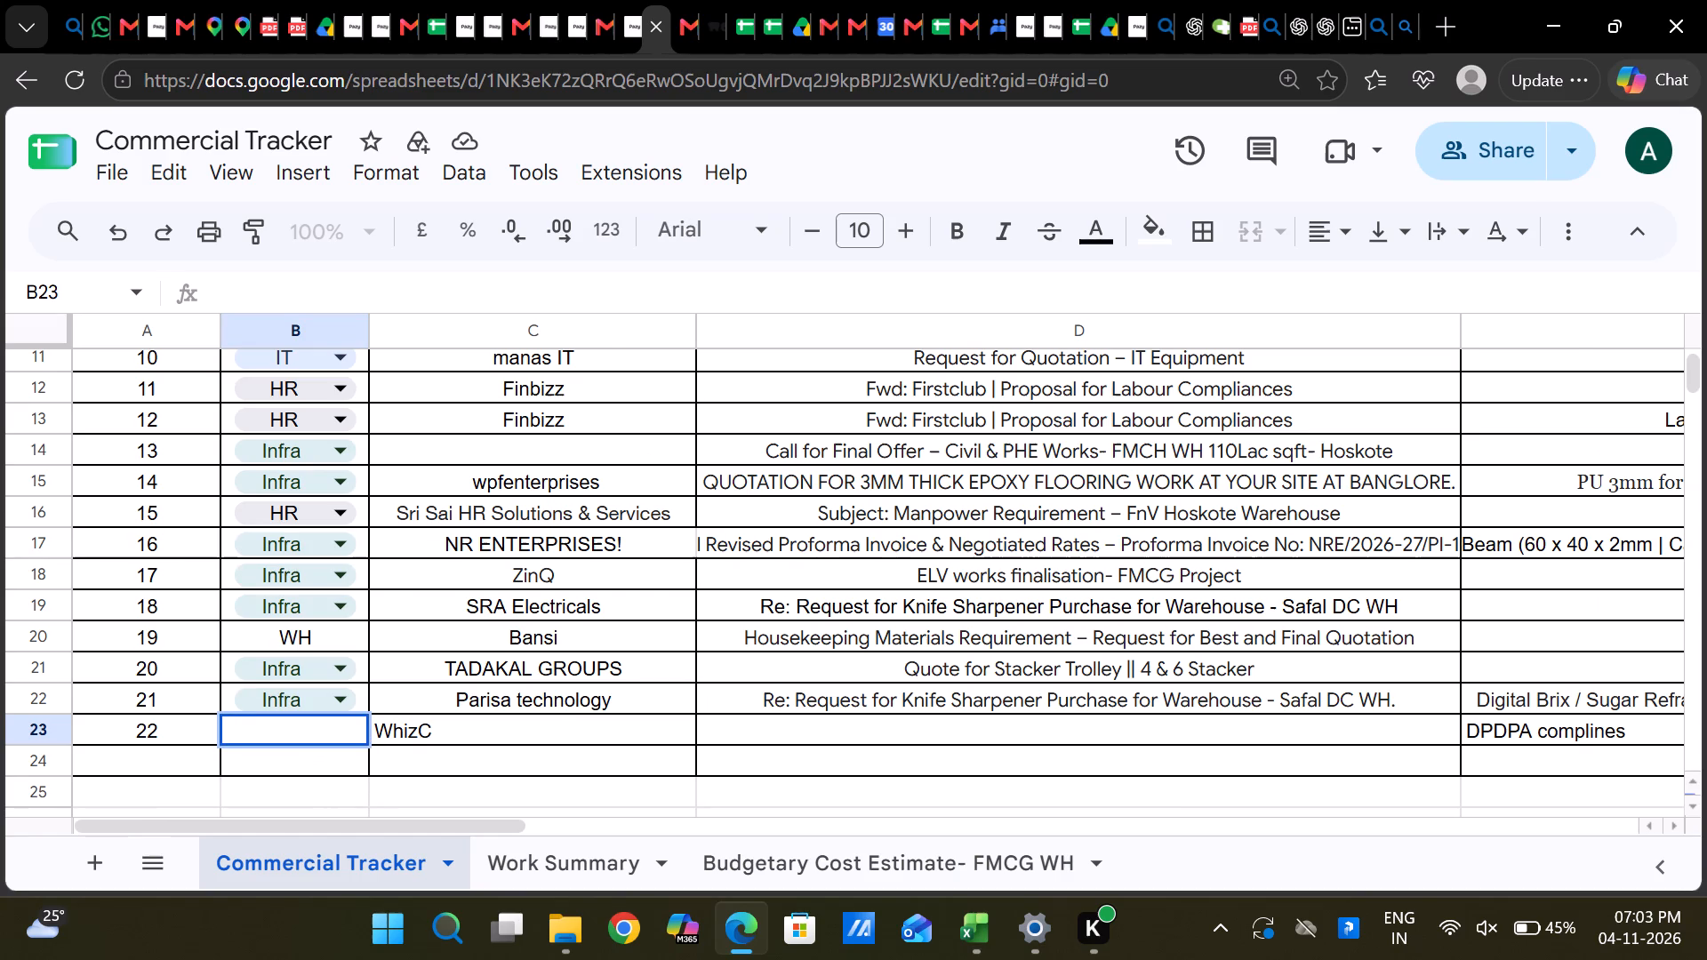
{"action": "key", "text": "t"}
{"action": "type", "text": "ec"}
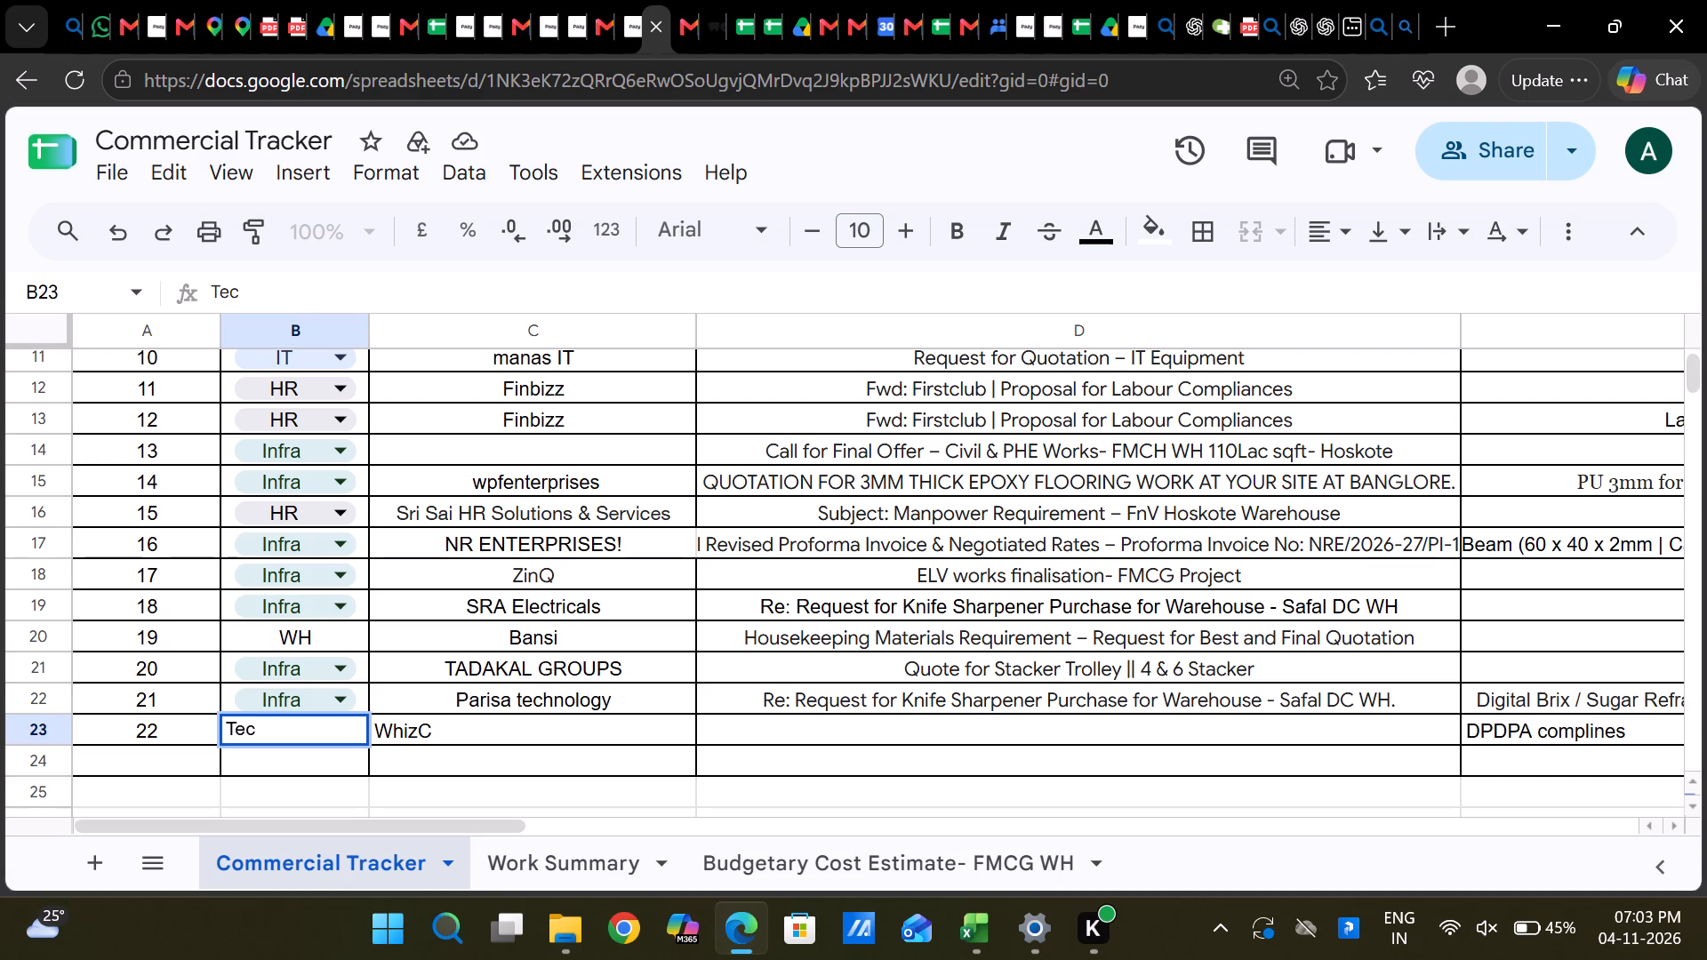
{"action": "key", "text": "h"}
{"action": "key", "text": "Return"}
Enter the serial number 23 in cell A24 to start the next entry row.
{"action": "key", "text": "Left"}
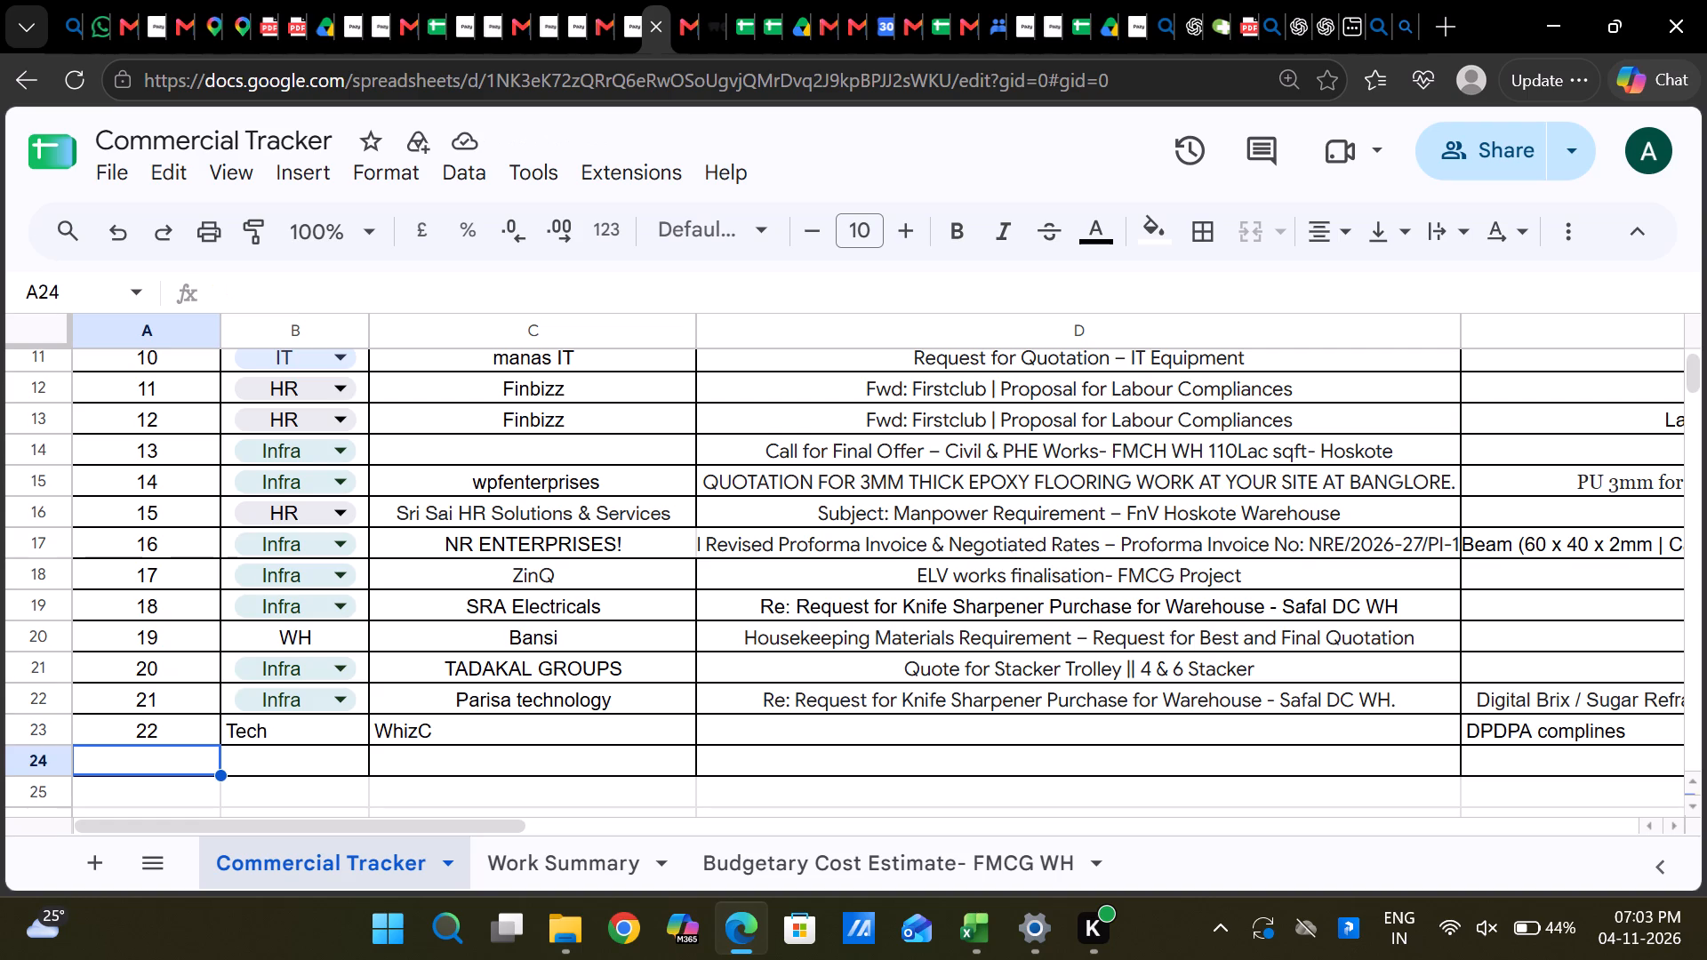
{"action": "type", "text": "23"}
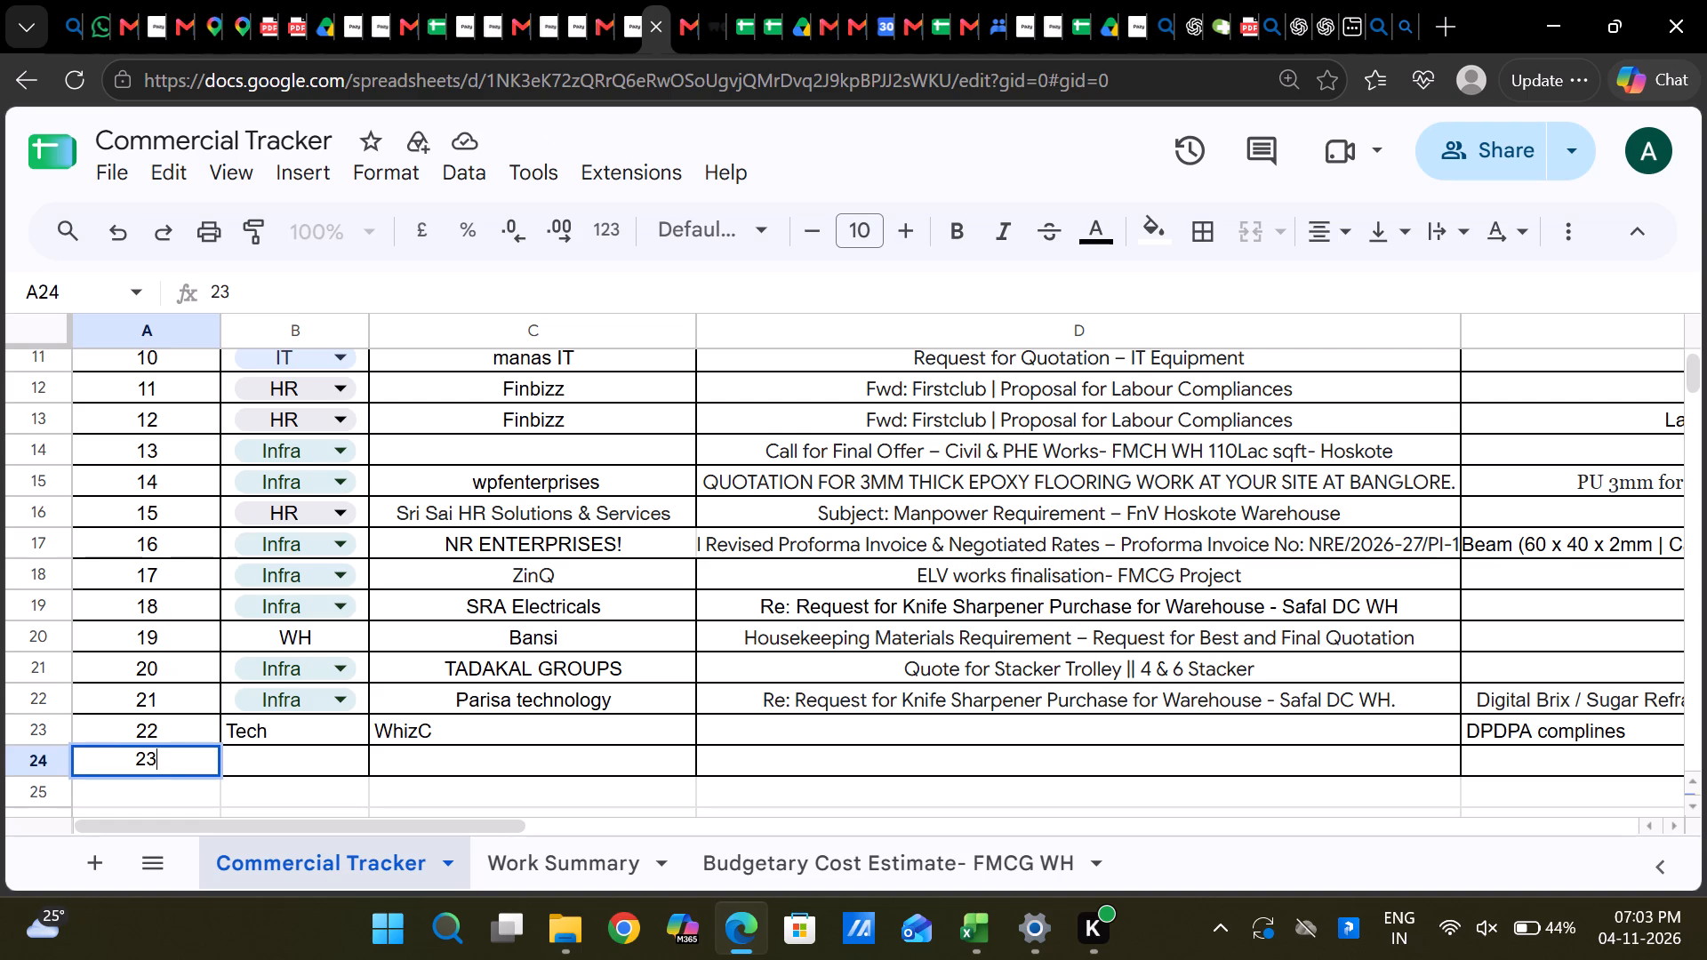
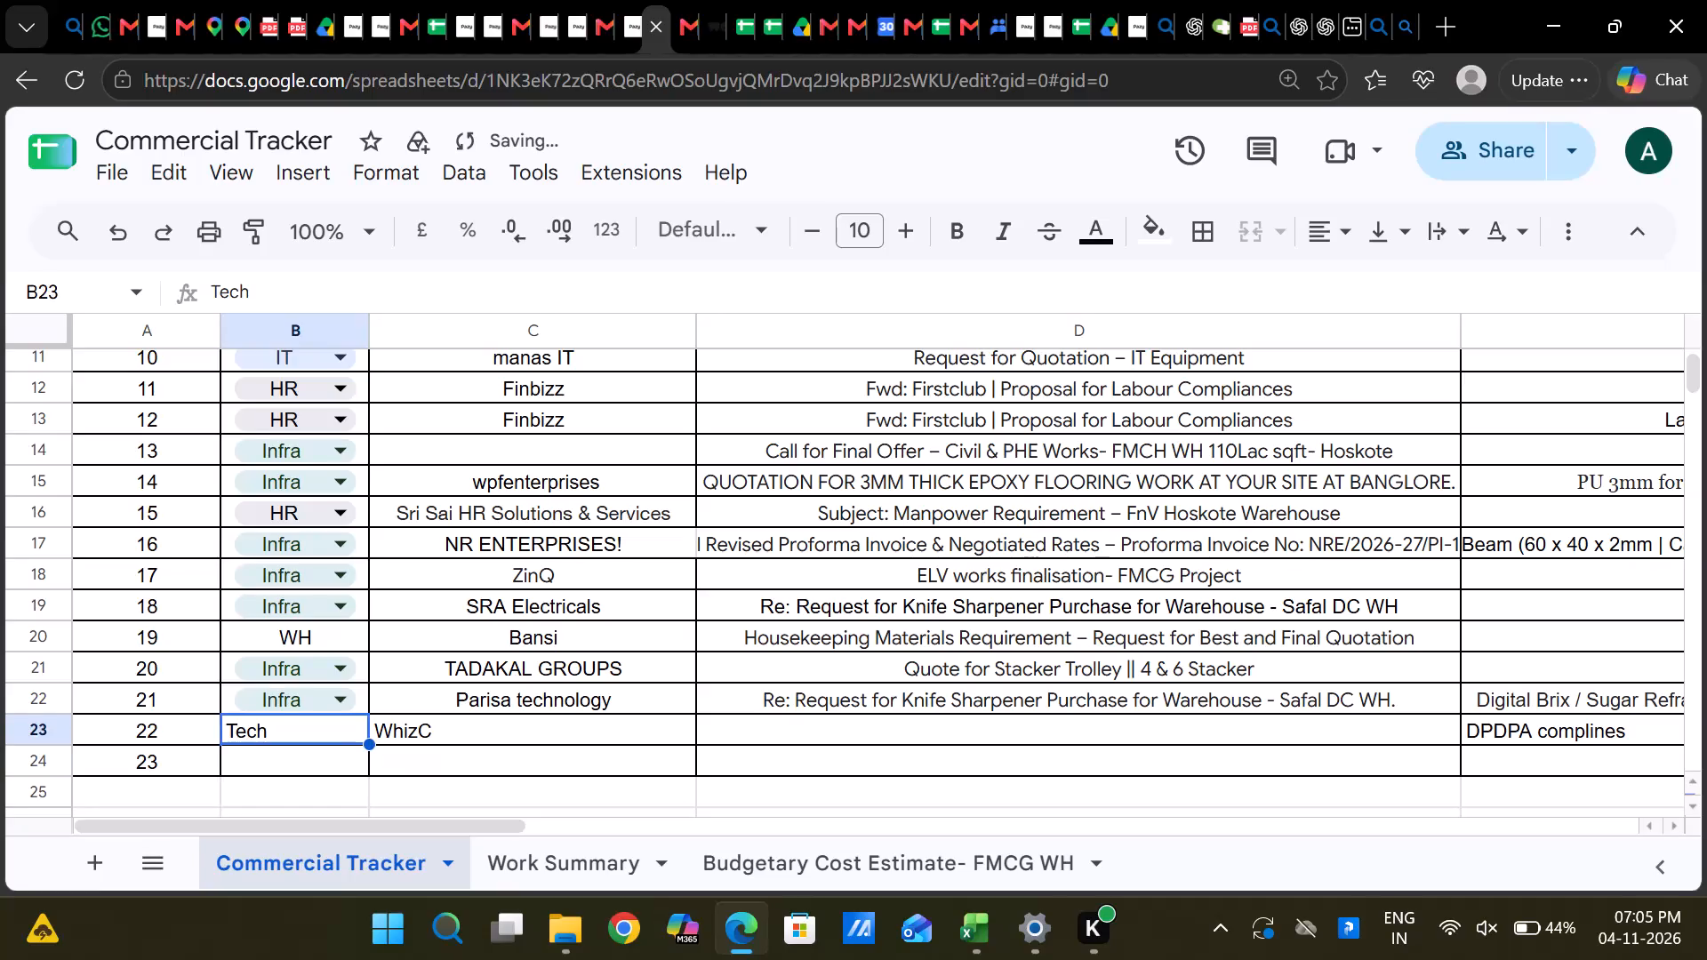
Copy the department Tech from B23 into B24 for entry 23.
{"action": "key", "text": "ctrl+c"}
{"action": "key", "text": "Down"}
{"action": "key", "text": "ctrl+v"}
Enter Appsflyer as the vendor for entry 23 in cell C24.
{"action": "key", "text": "Right"}
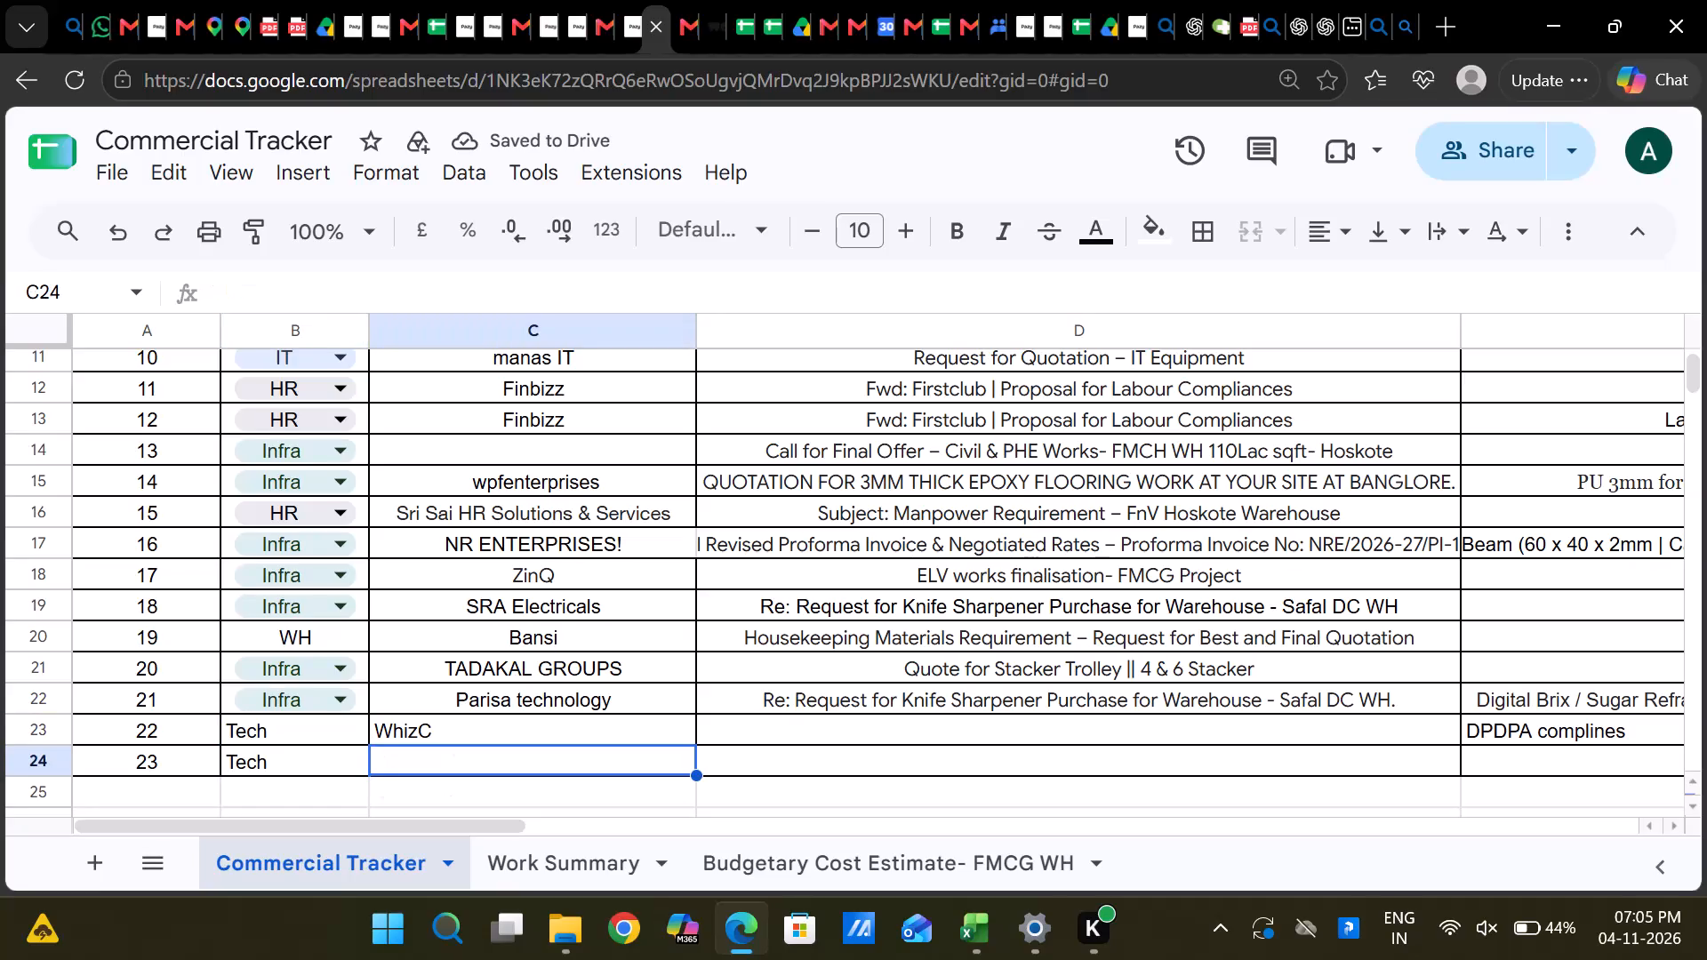
{"action": "key", "text": "shift+a"}
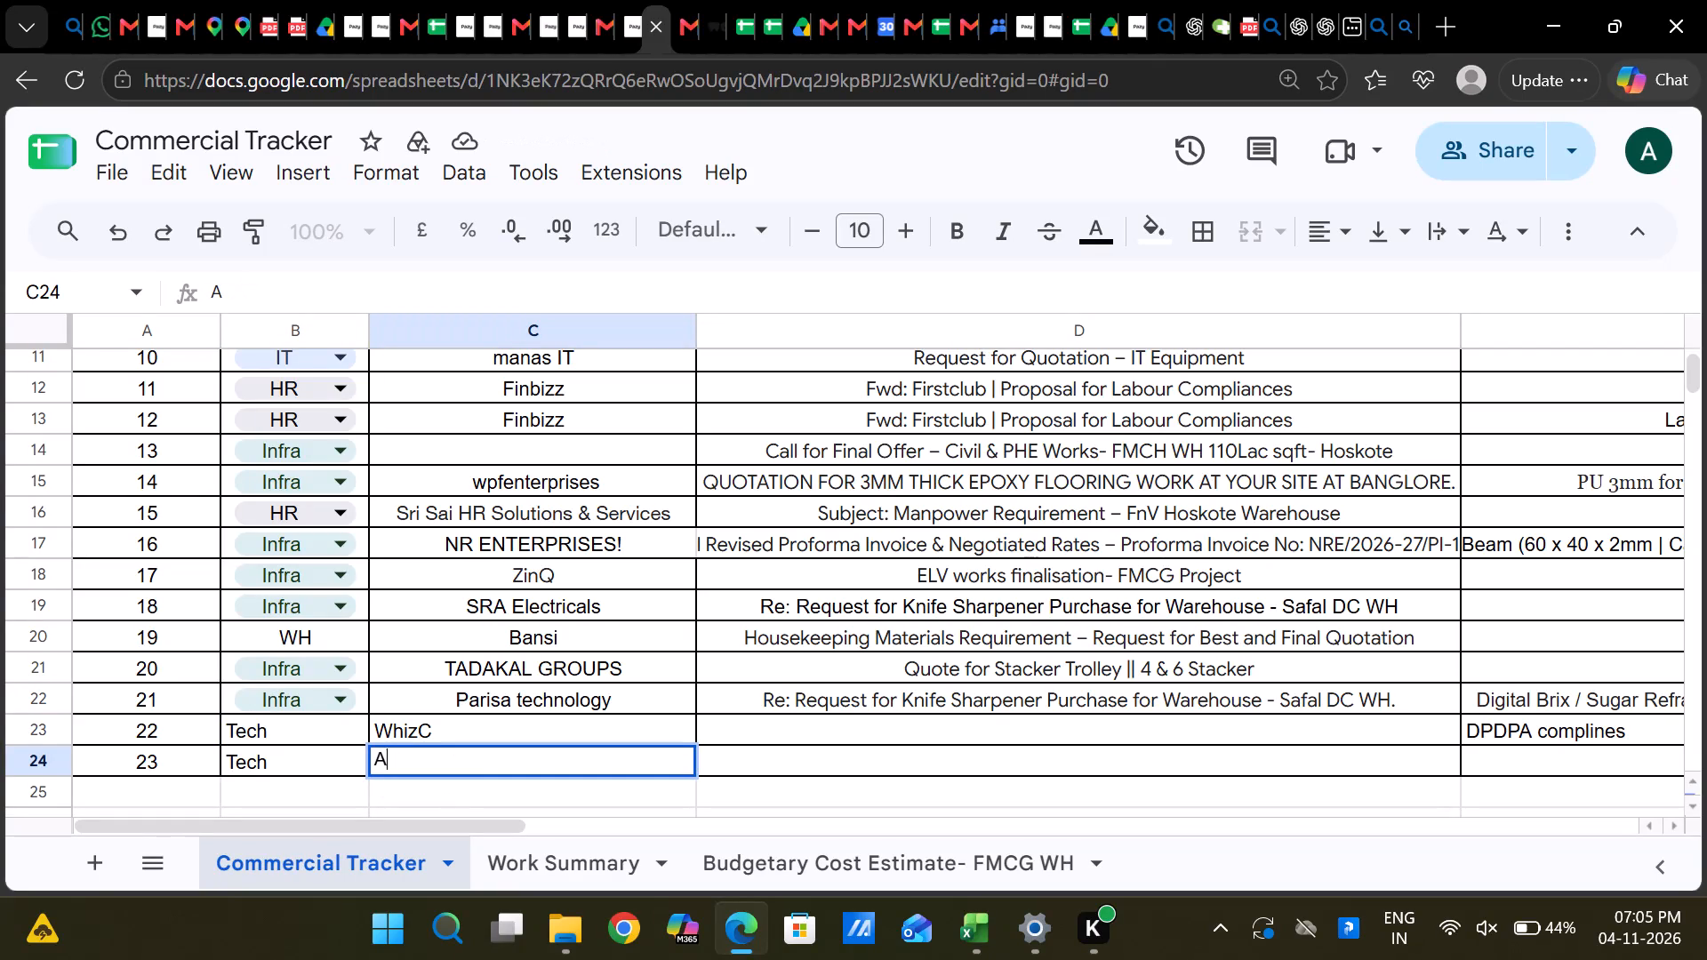
{"action": "type", "text": "pps"}
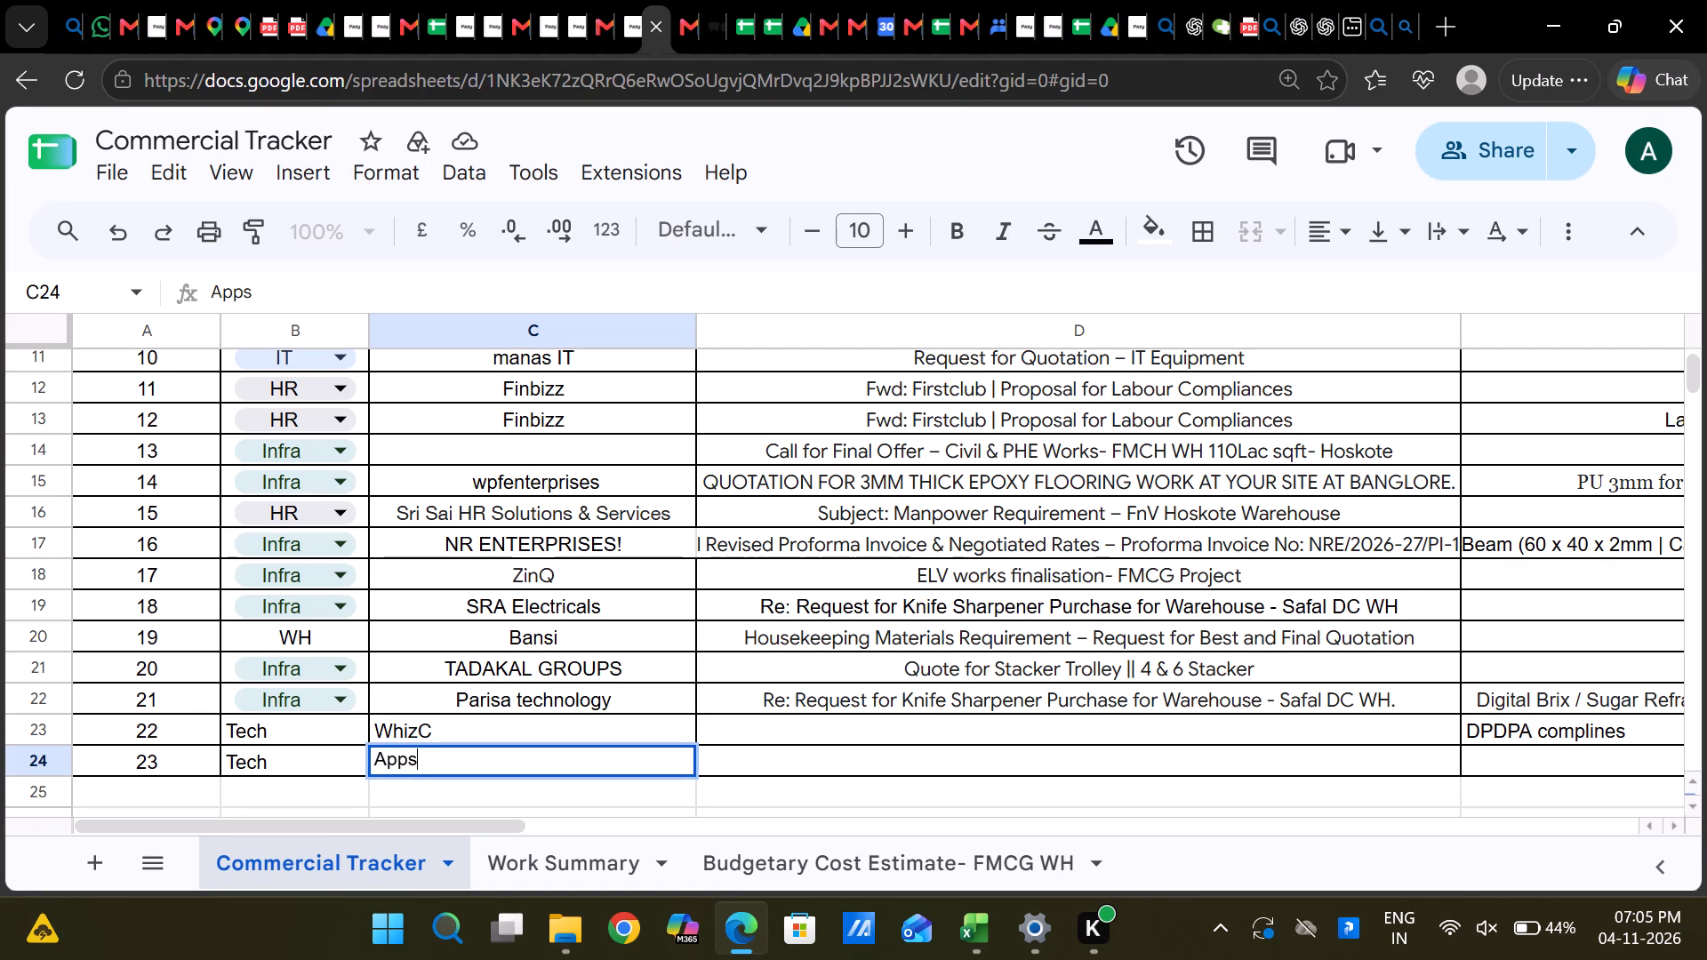
{"action": "type", "text": "flyer"}
{"action": "key", "text": "Tab"}
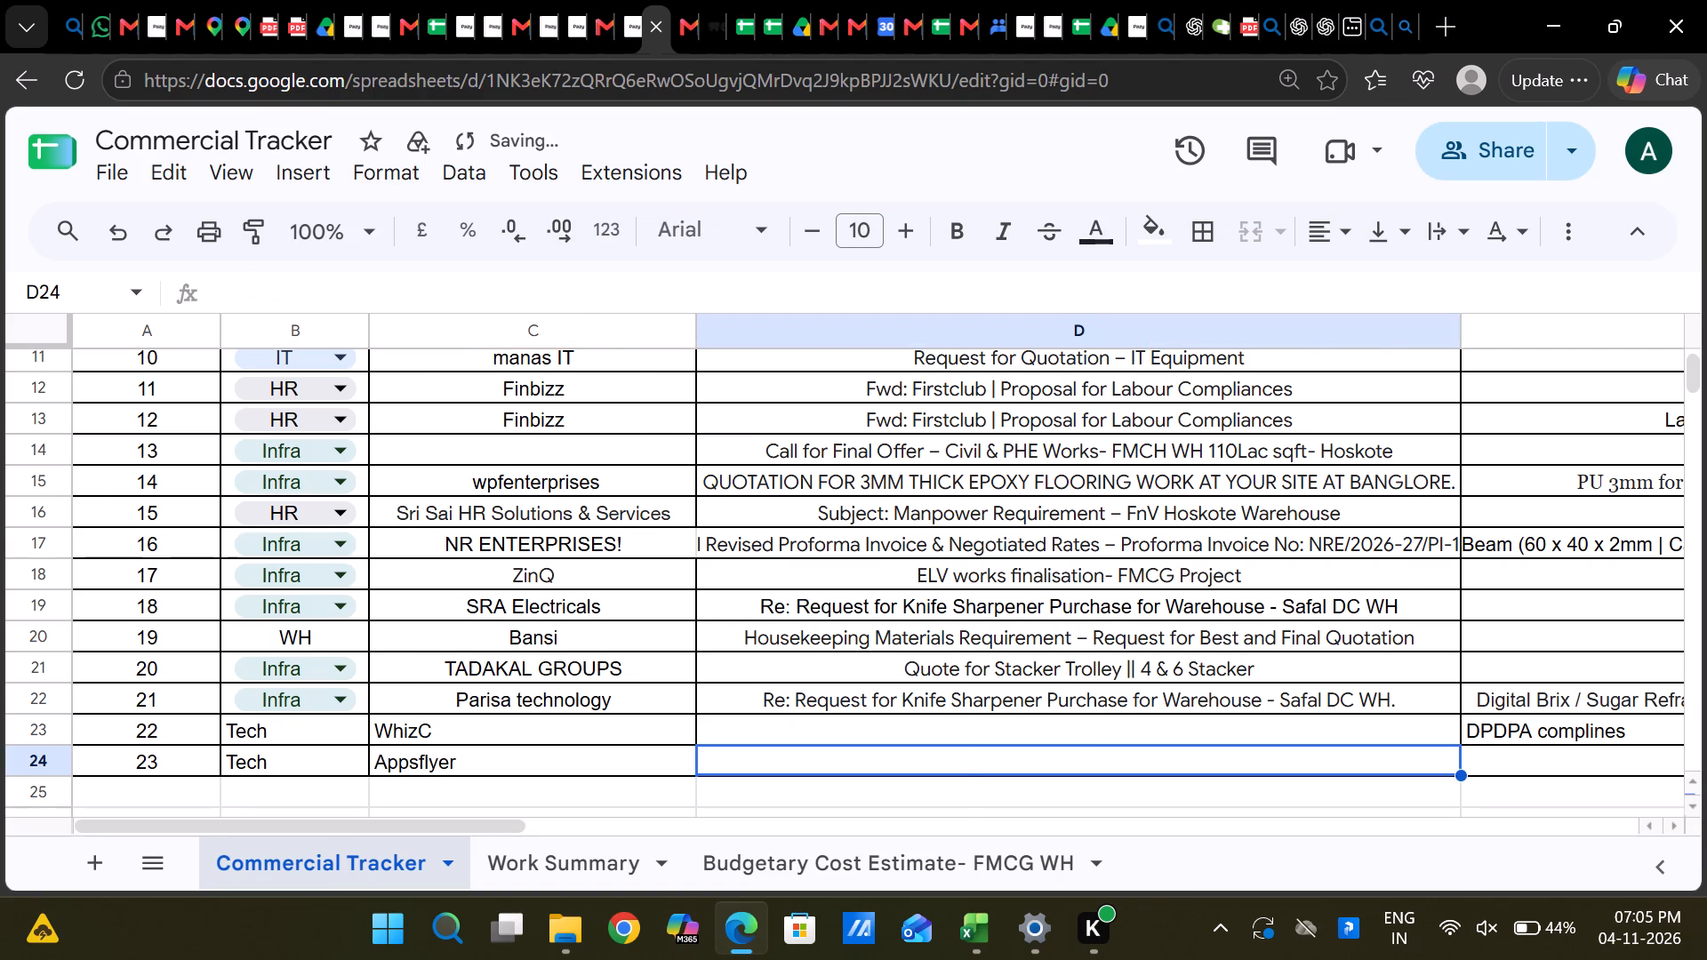
Enter TECH product as the item description for entry 23 in cell E24, leaving D24 blank.
{"action": "key", "text": "Tab"}
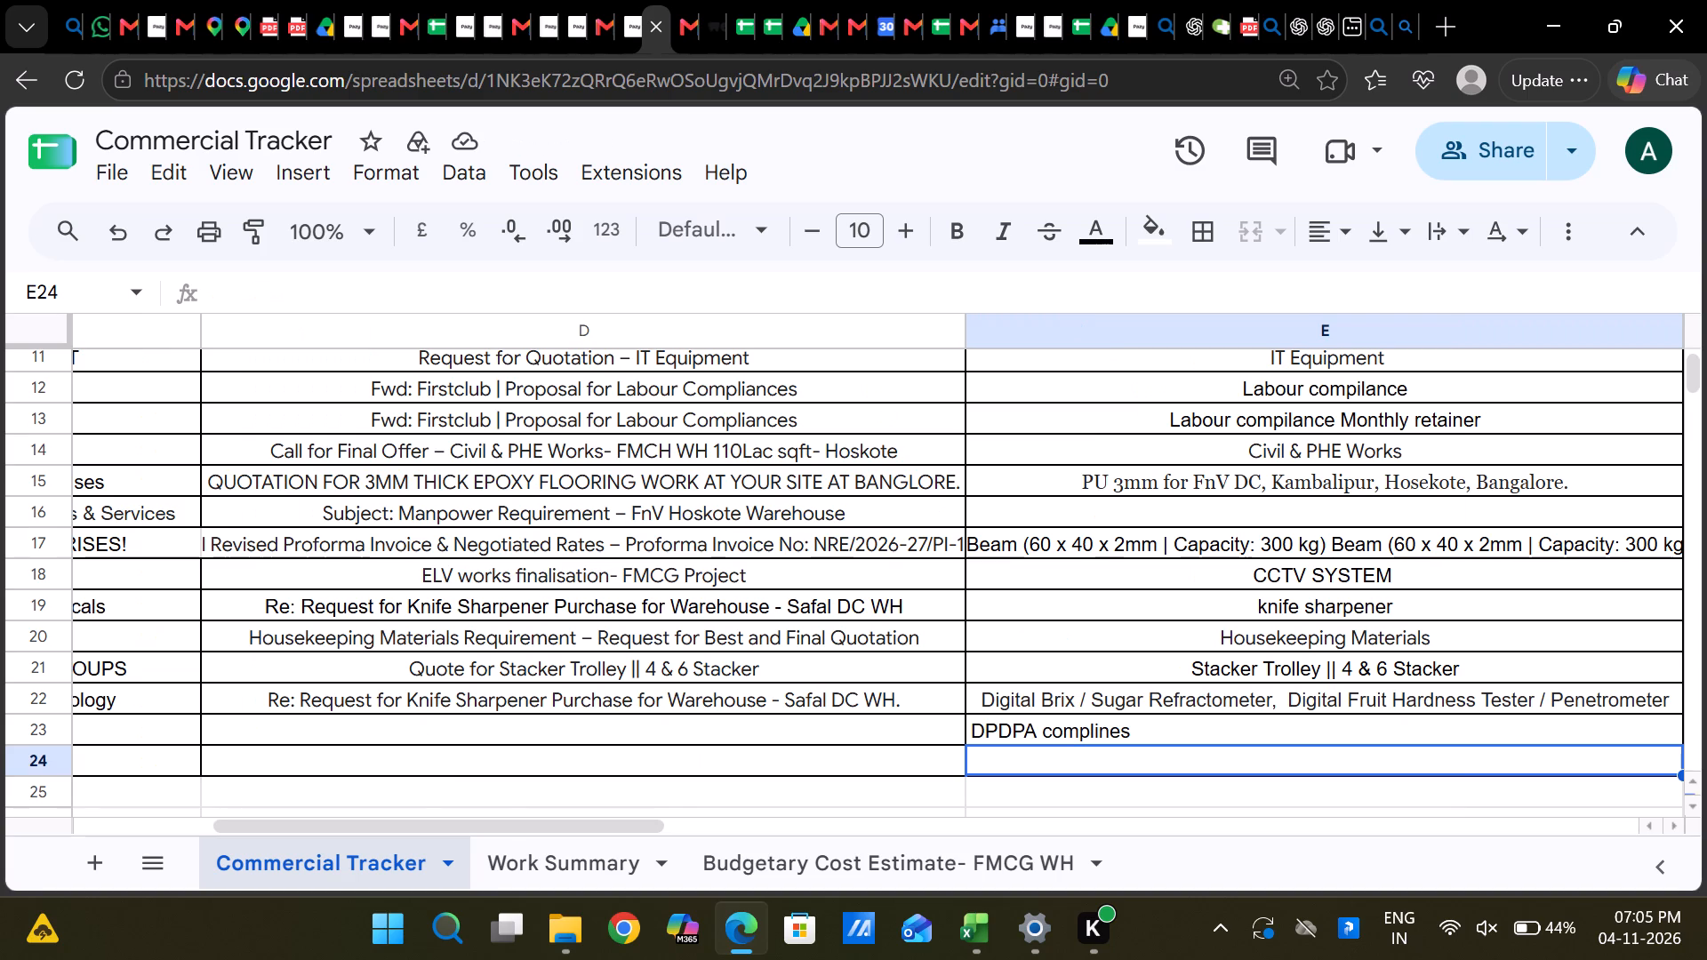
{"action": "type", "text": "TECh"}
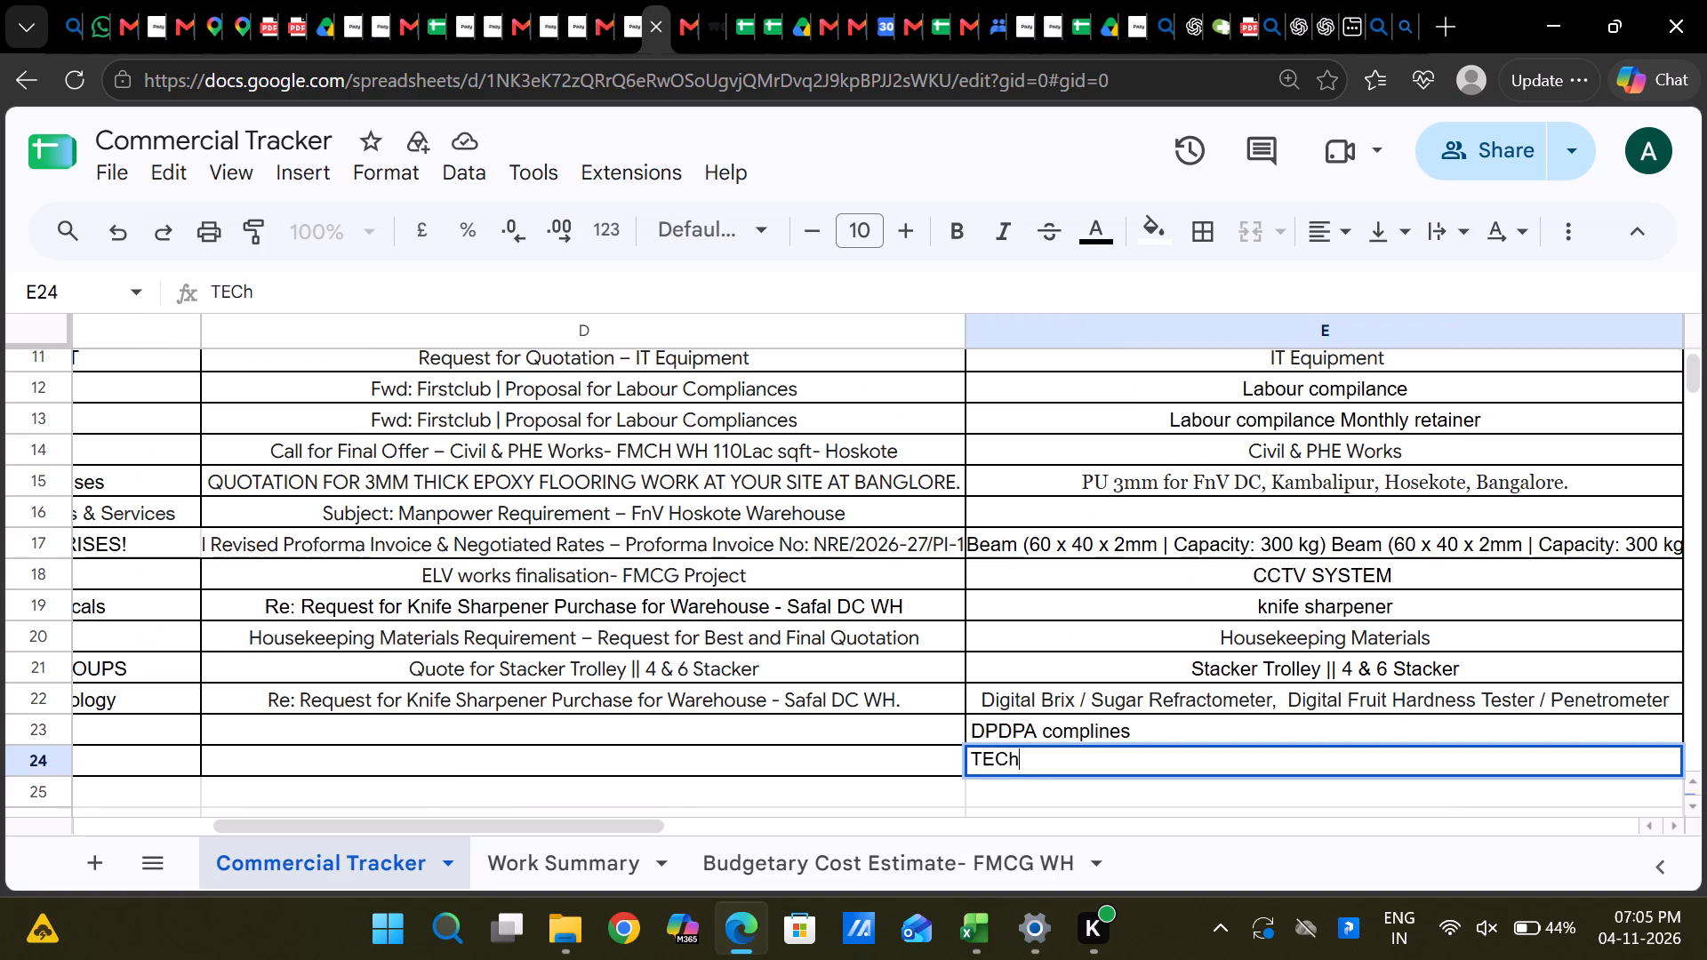
{"action": "key", "text": "space"}
{"action": "key", "text": "BackSpace"}
{"action": "key", "text": "BackSpace"}
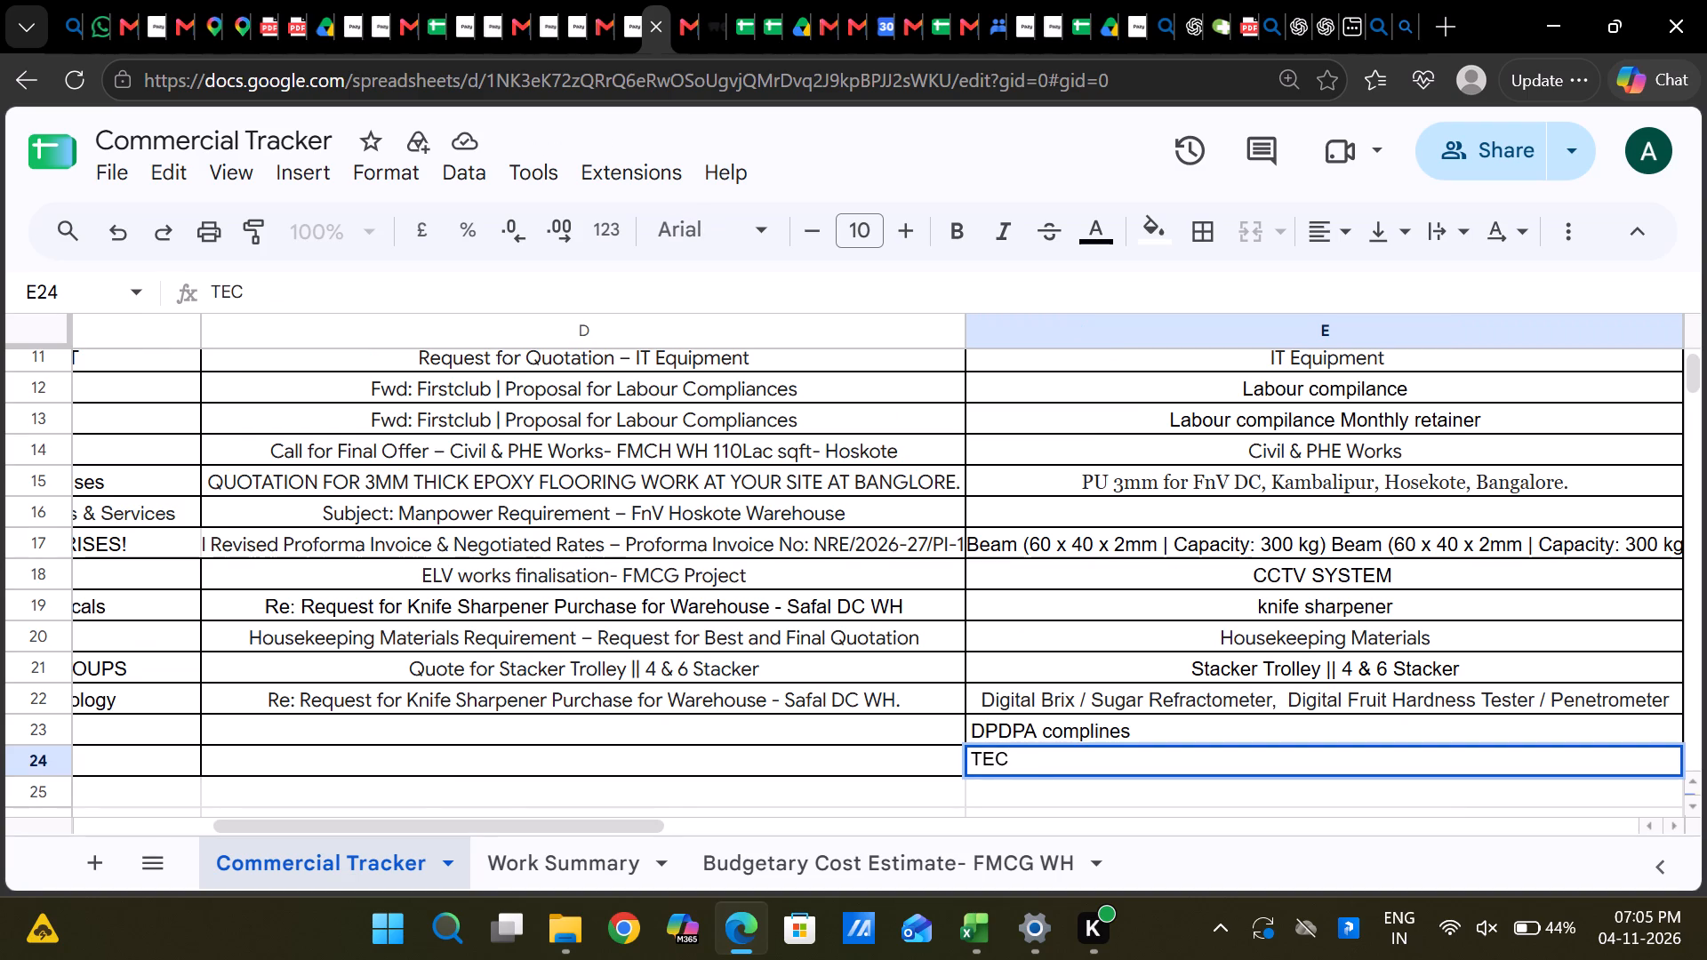
{"action": "type", "text": "H product"}
{"action": "key", "text": "space"}
{"action": "key", "text": "Tab"}
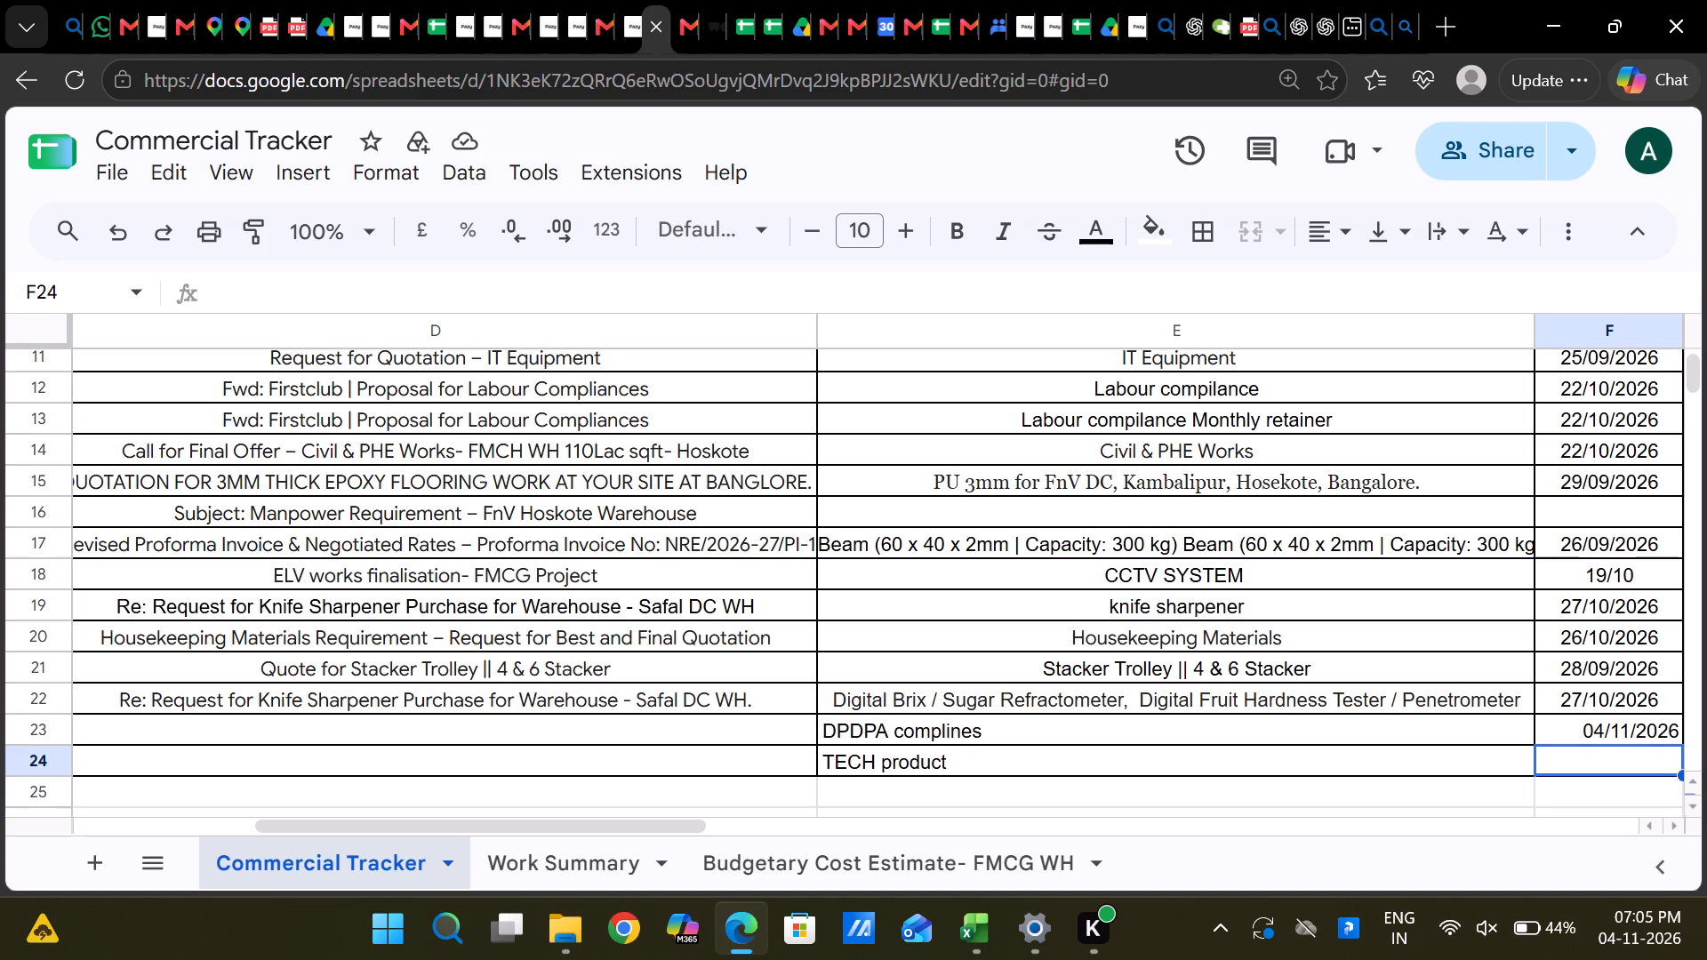
Enter the date 03/11/2026 for the Appsflyer entry in cell F24.
{"action": "key", "text": "Tab"}
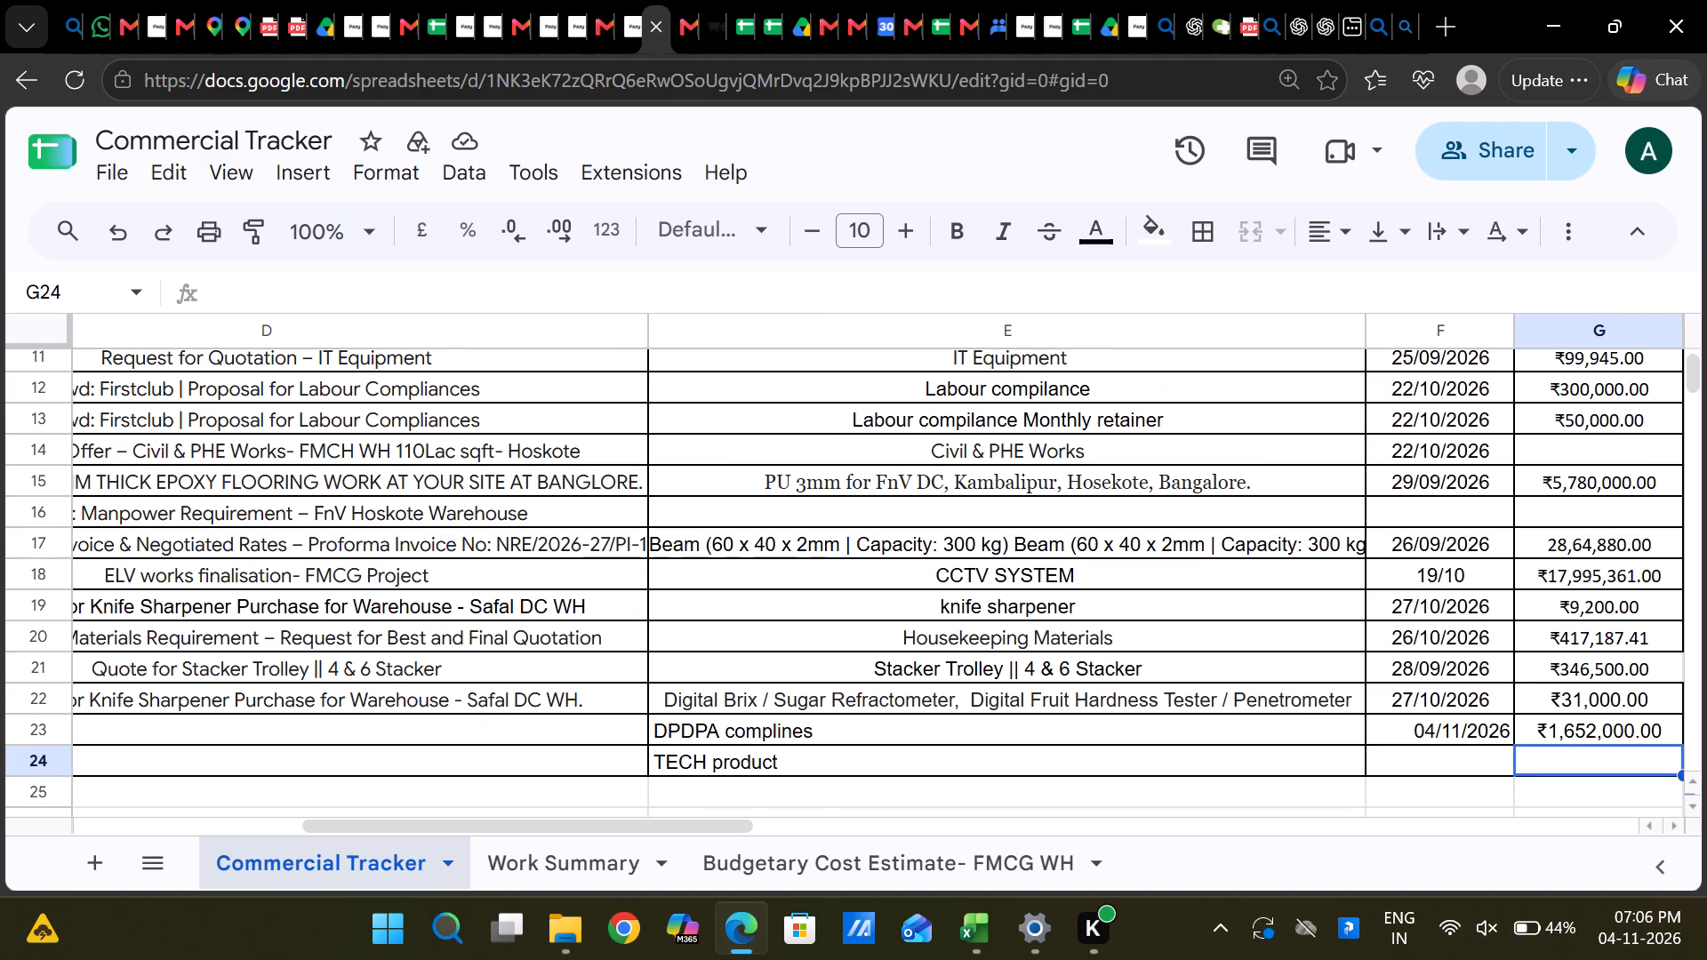
{"action": "key", "text": "Left"}
{"action": "key", "text": "Left"}
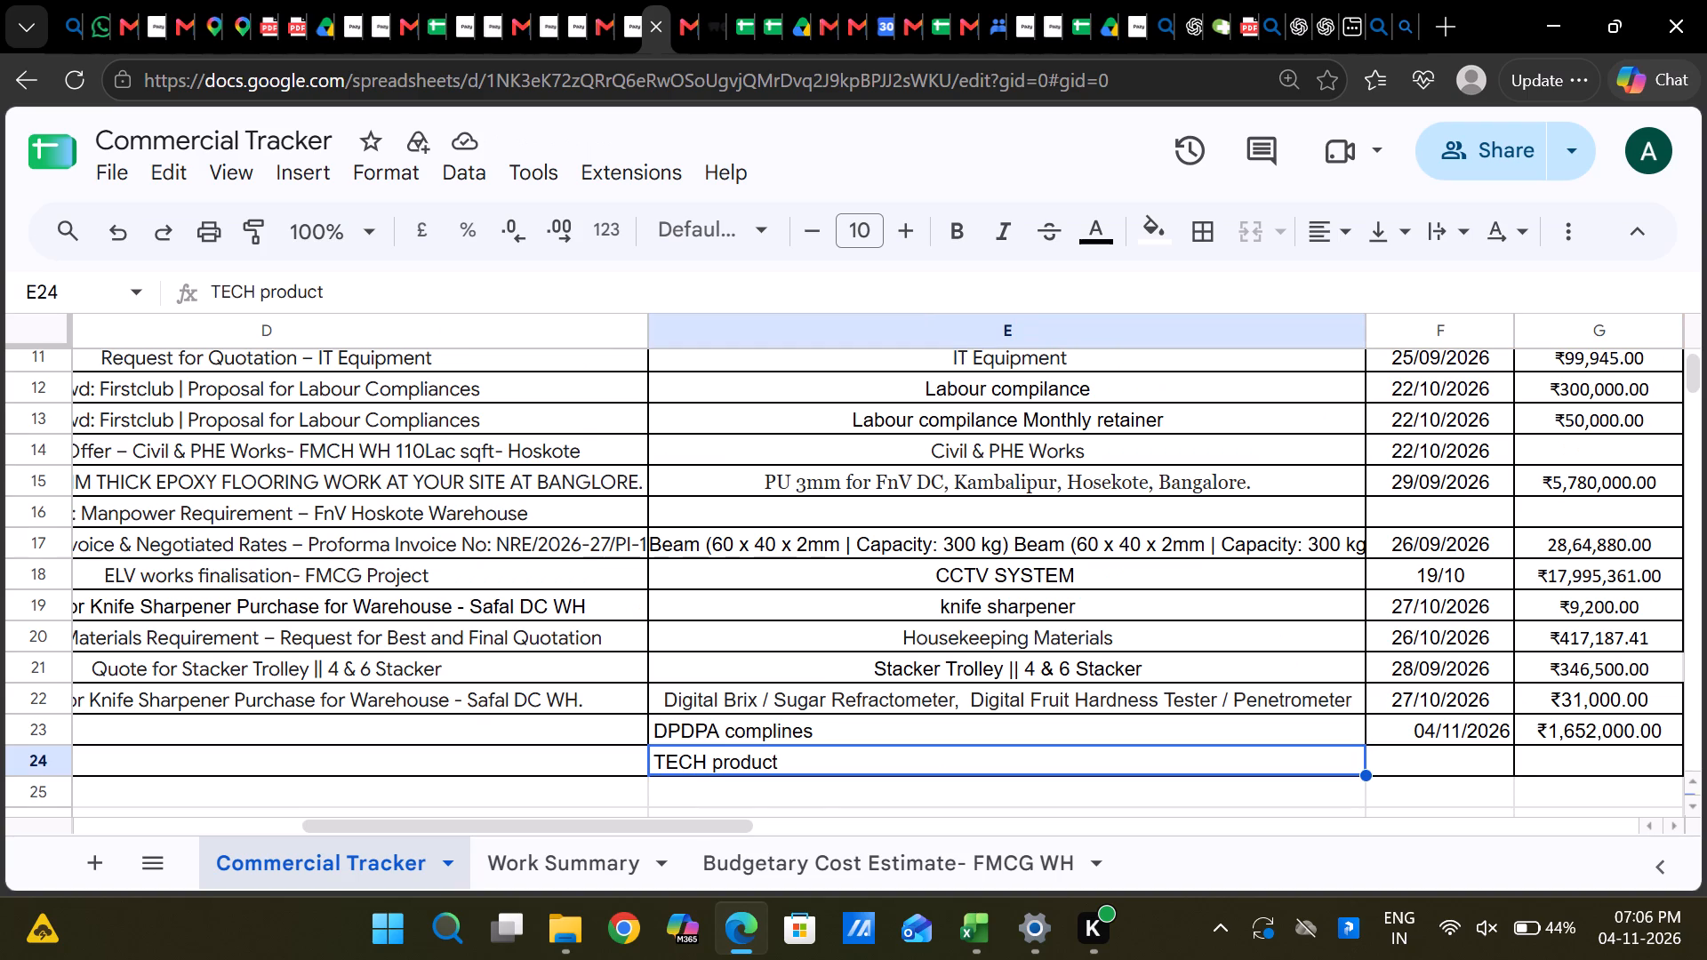
{"action": "key", "text": "Right"}
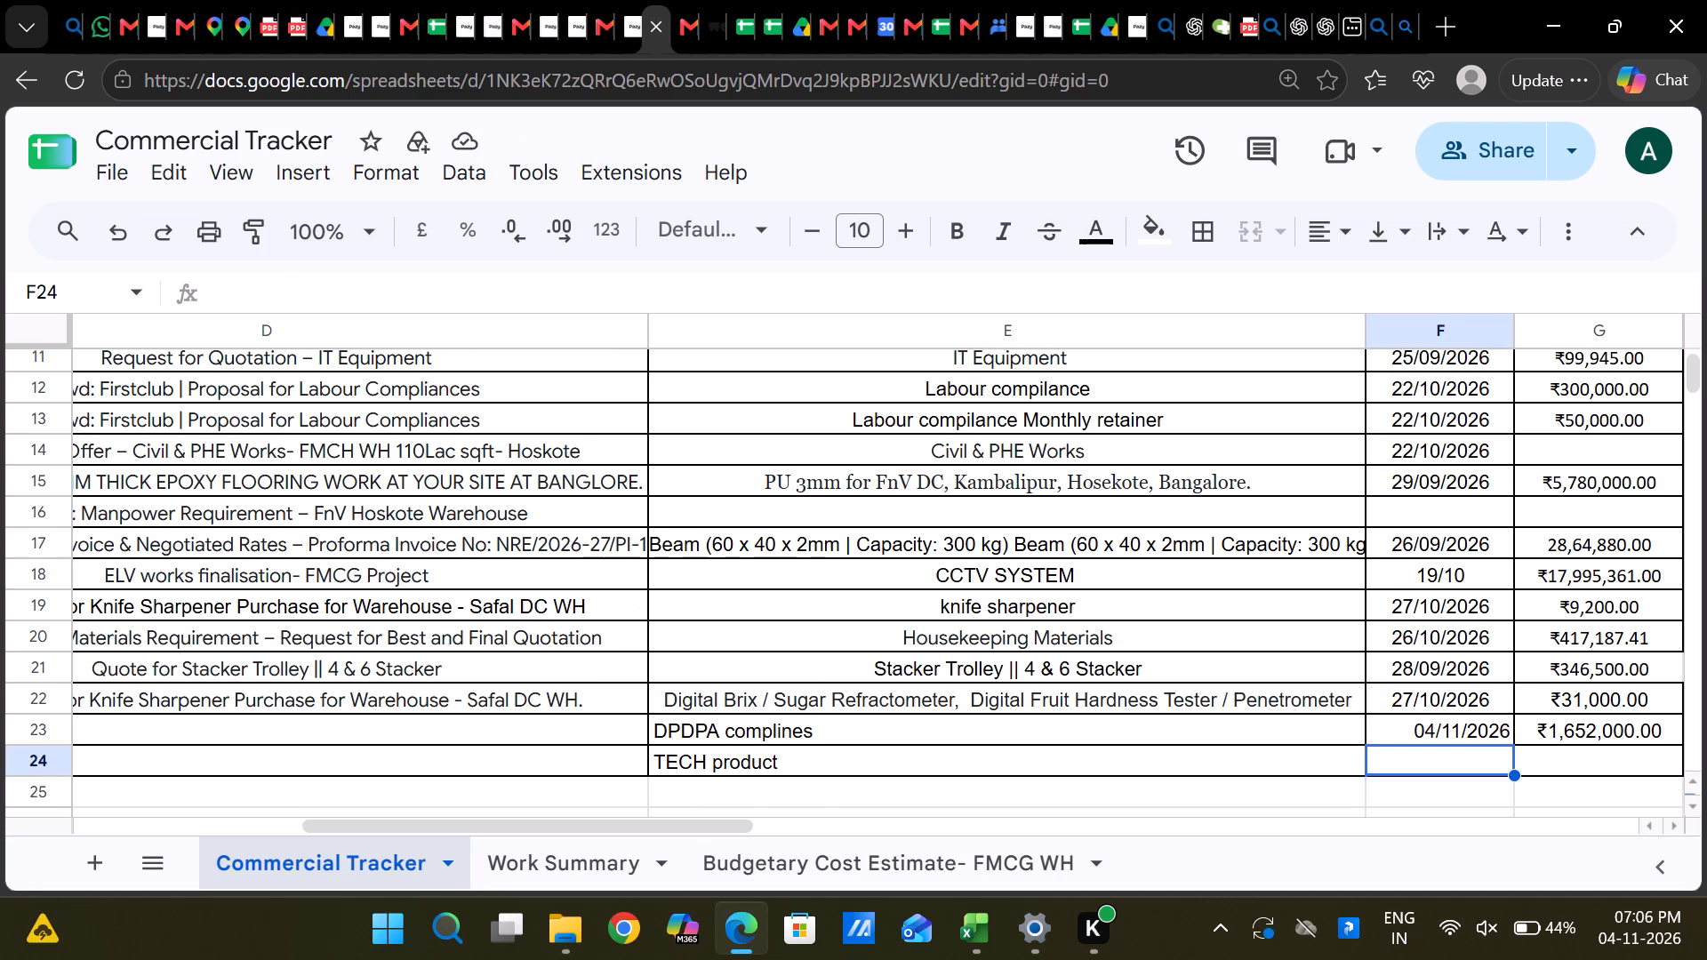
{"action": "type", "text": "03"}
{"action": "key", "text": "slash"}
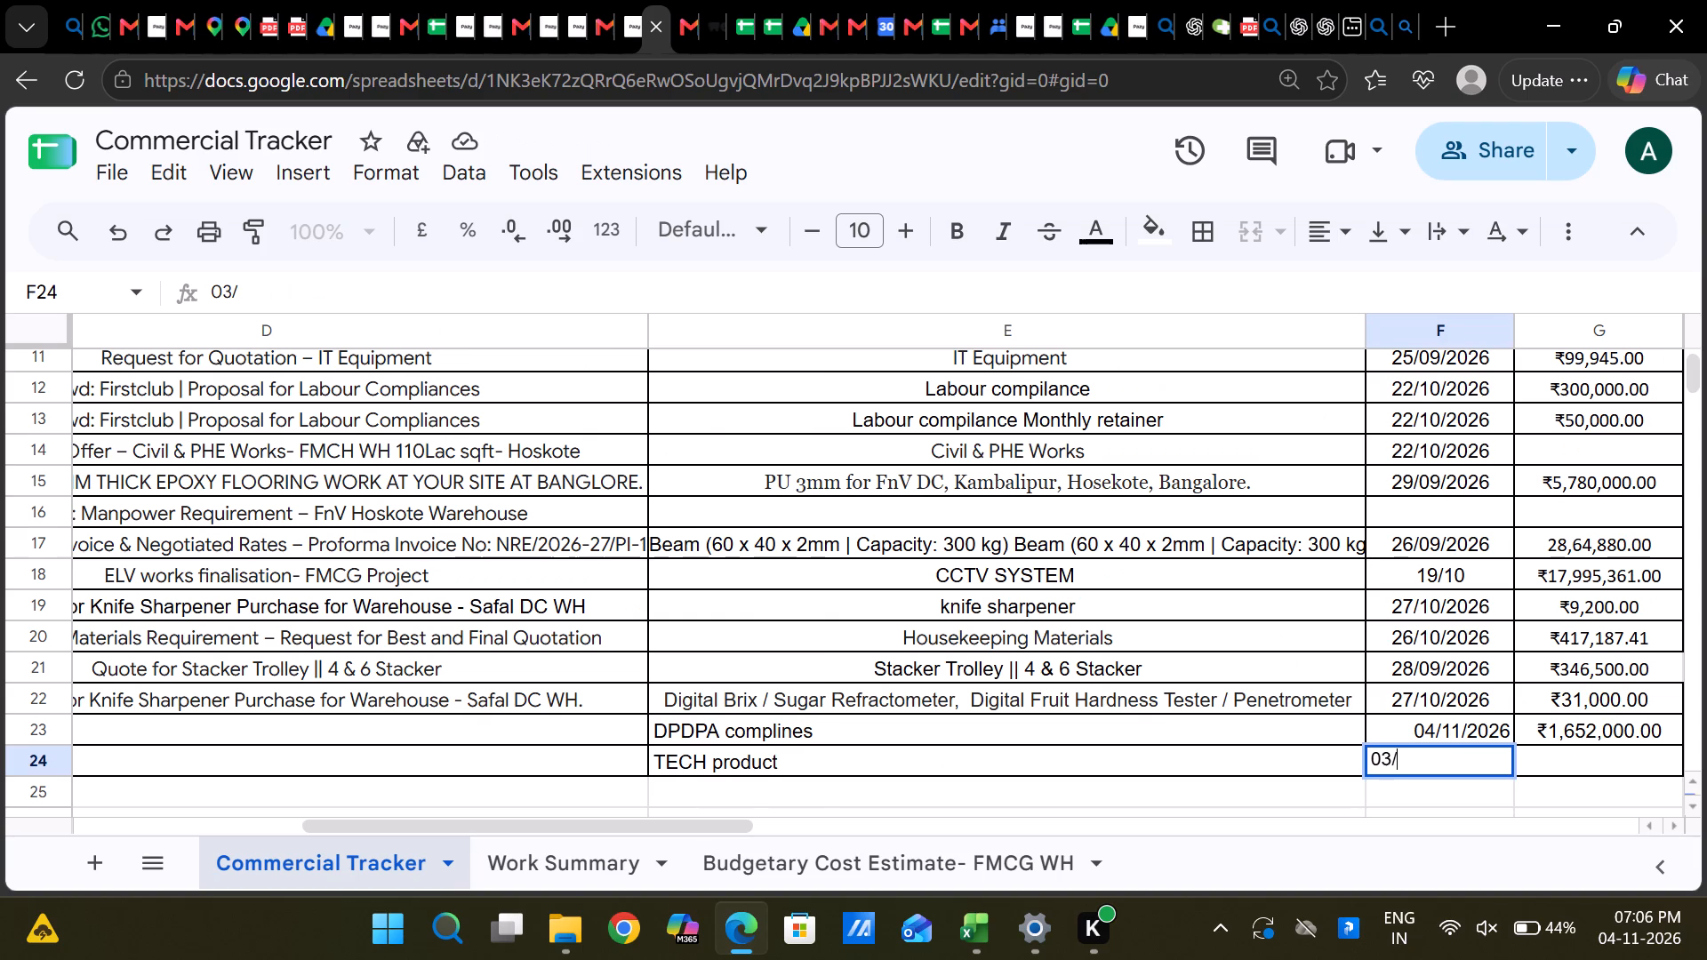
{"action": "type", "text": "11"}
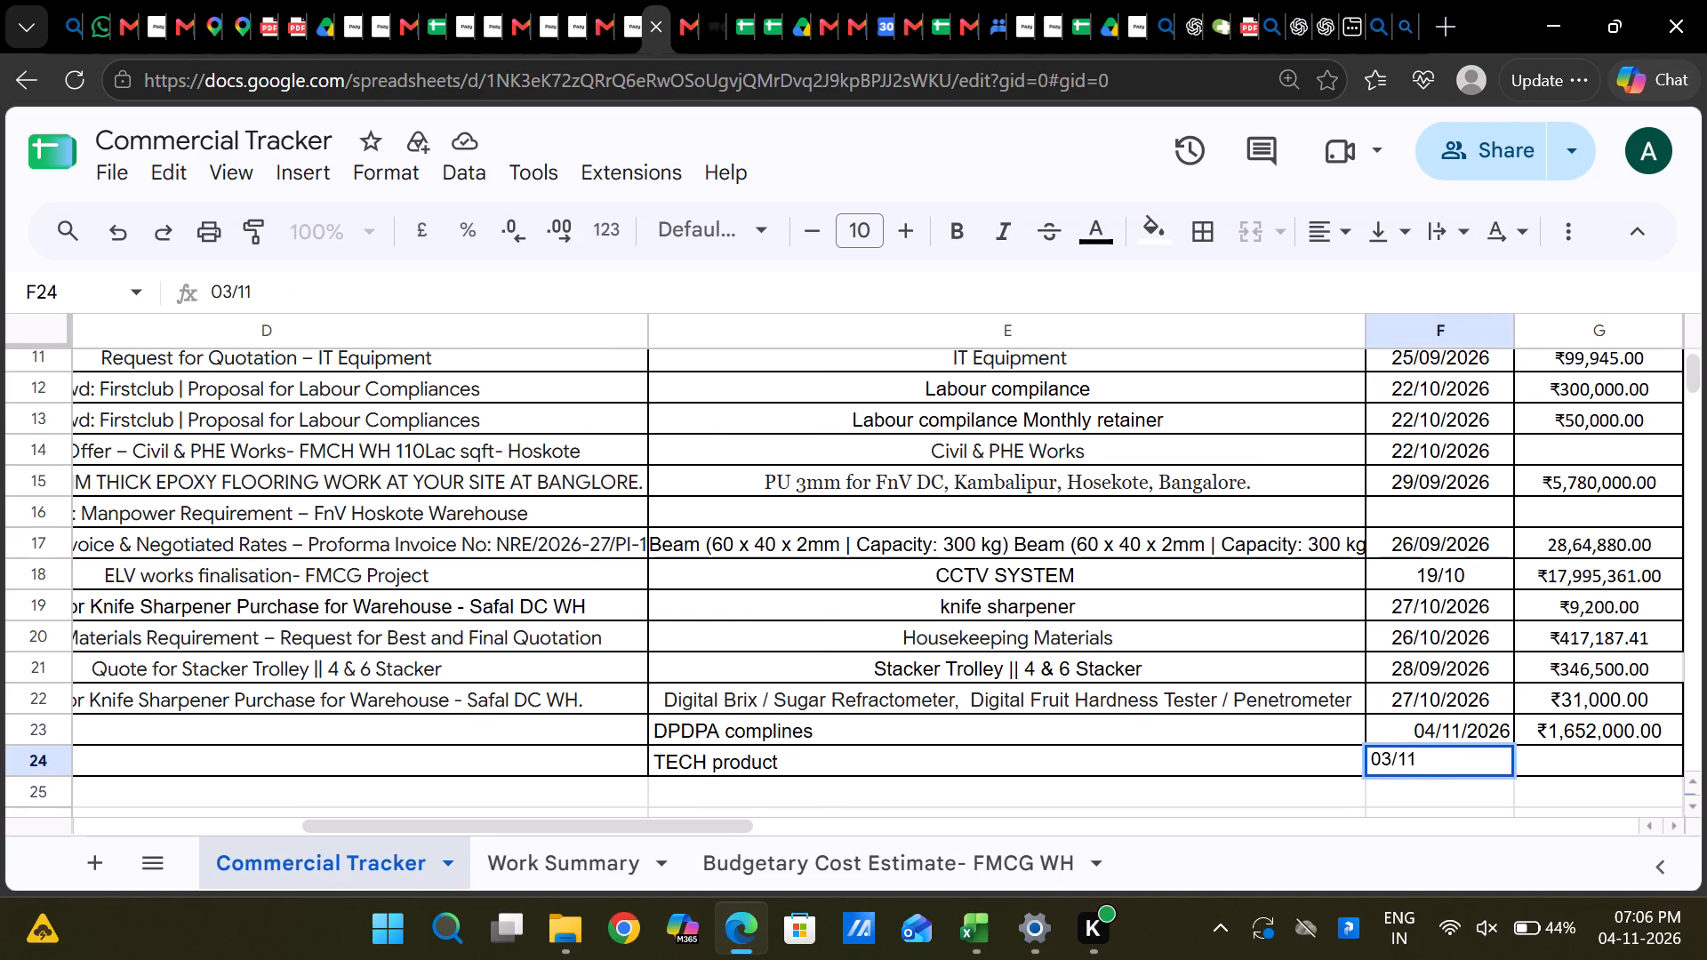
{"action": "key", "text": "slash"}
{"action": "type", "text": "2026"}
{"action": "key", "text": "Tab"}
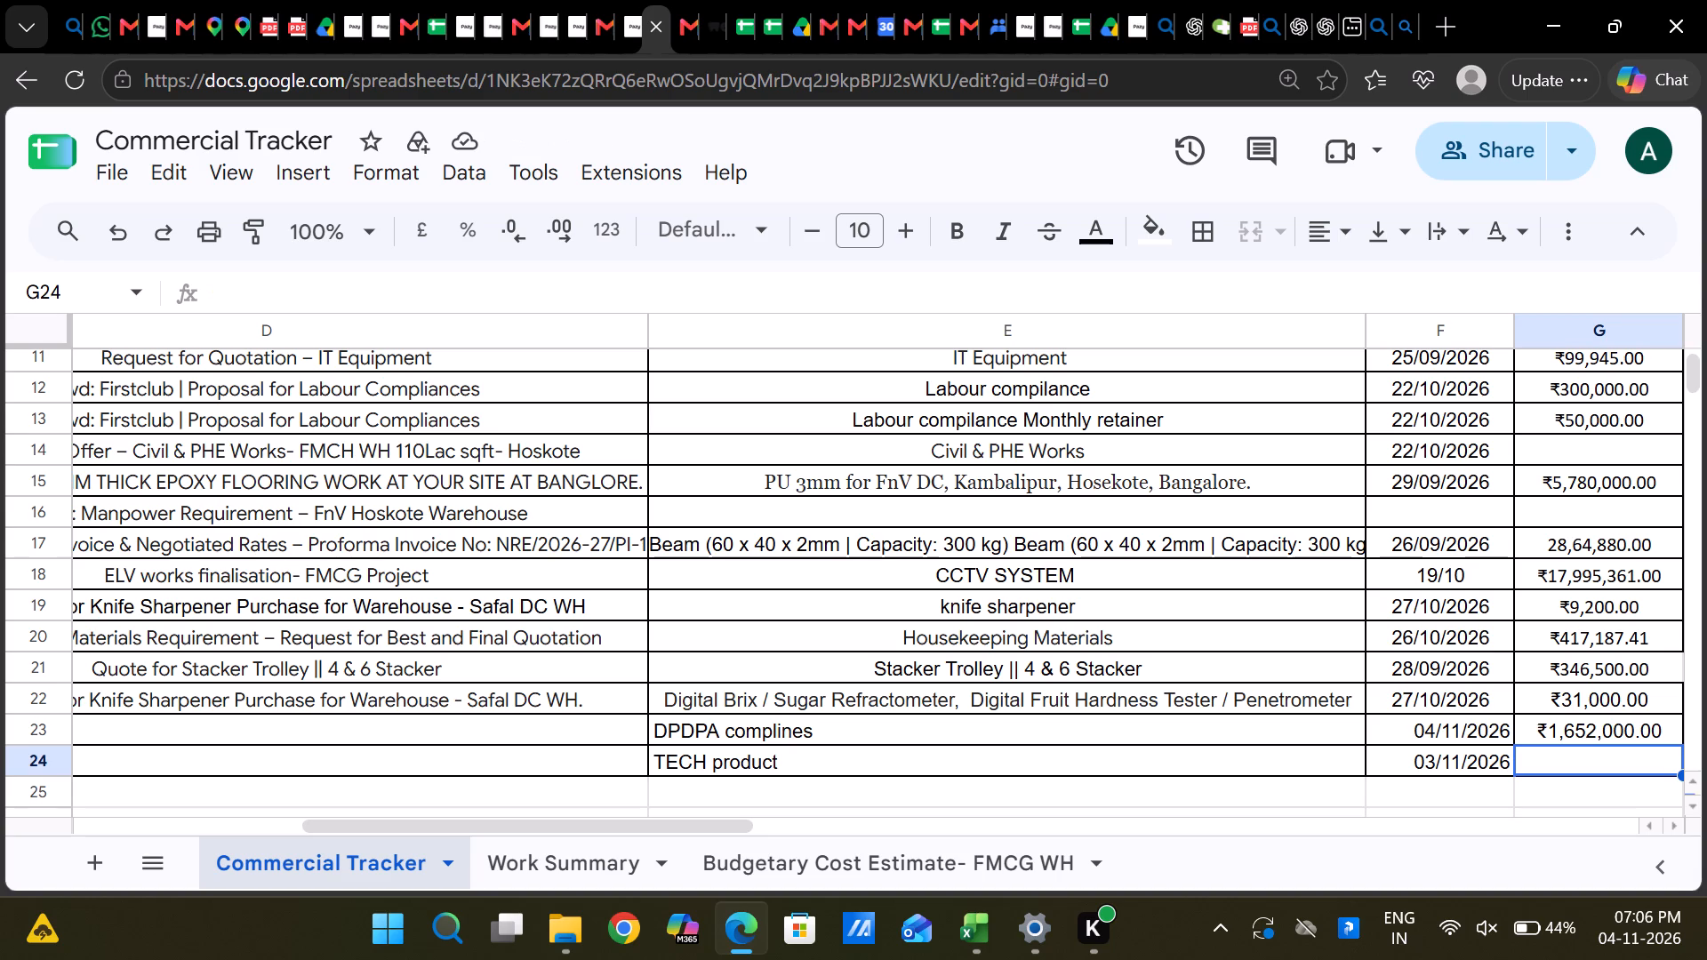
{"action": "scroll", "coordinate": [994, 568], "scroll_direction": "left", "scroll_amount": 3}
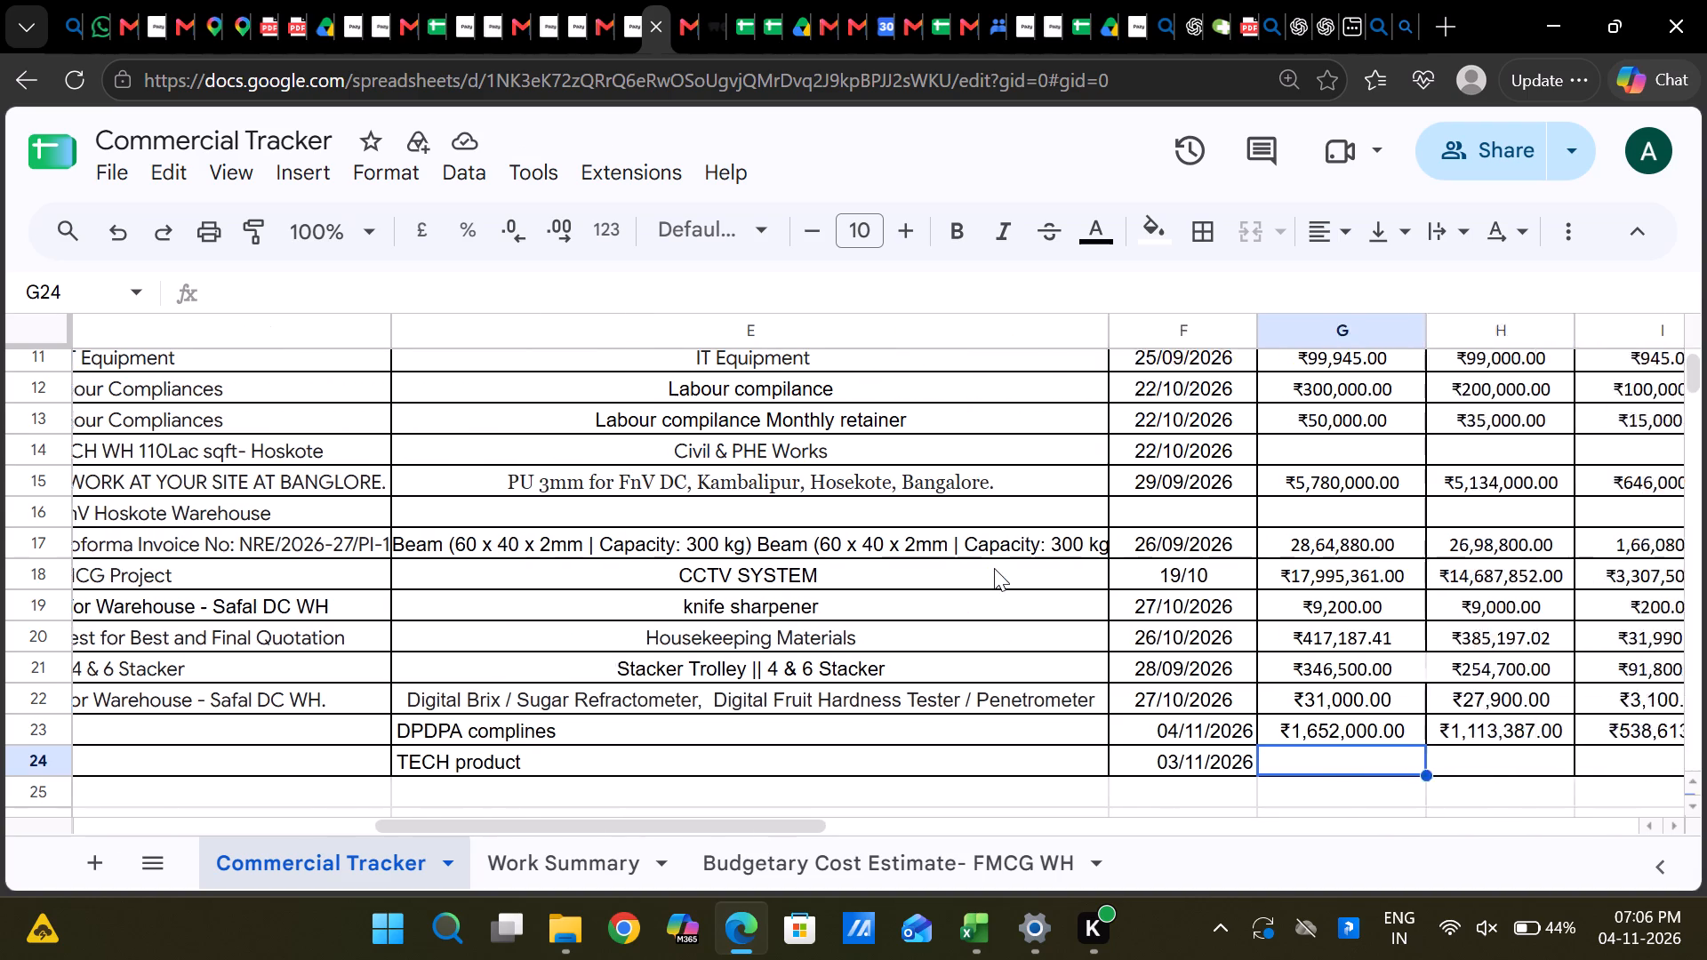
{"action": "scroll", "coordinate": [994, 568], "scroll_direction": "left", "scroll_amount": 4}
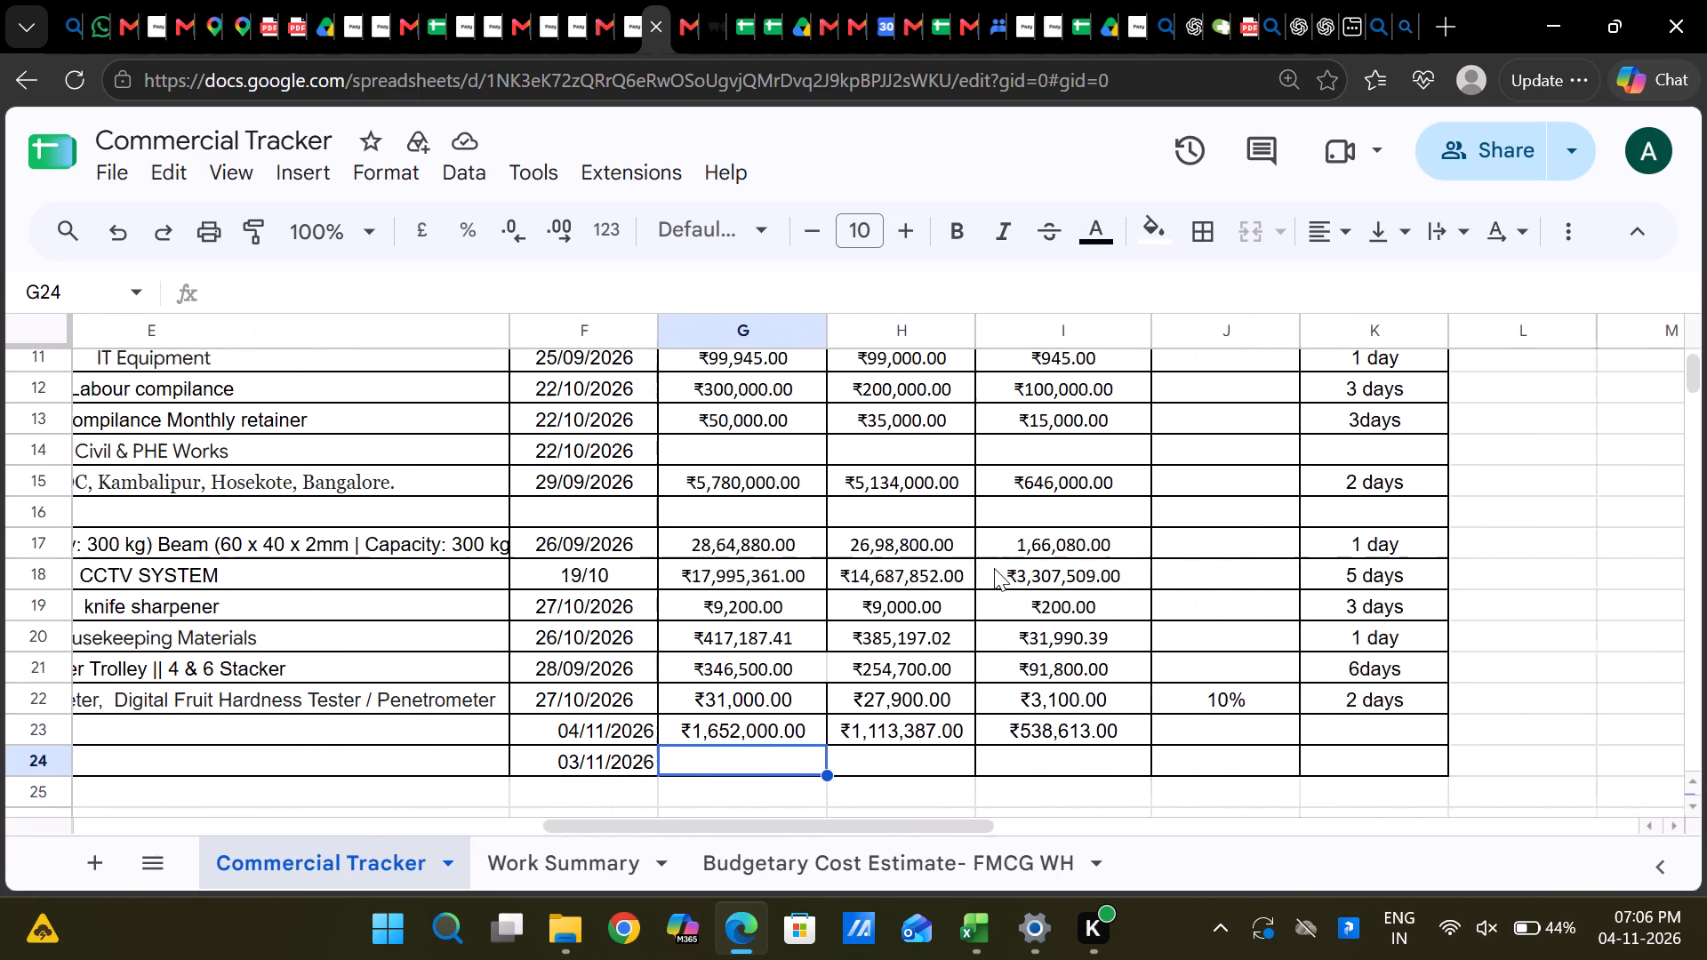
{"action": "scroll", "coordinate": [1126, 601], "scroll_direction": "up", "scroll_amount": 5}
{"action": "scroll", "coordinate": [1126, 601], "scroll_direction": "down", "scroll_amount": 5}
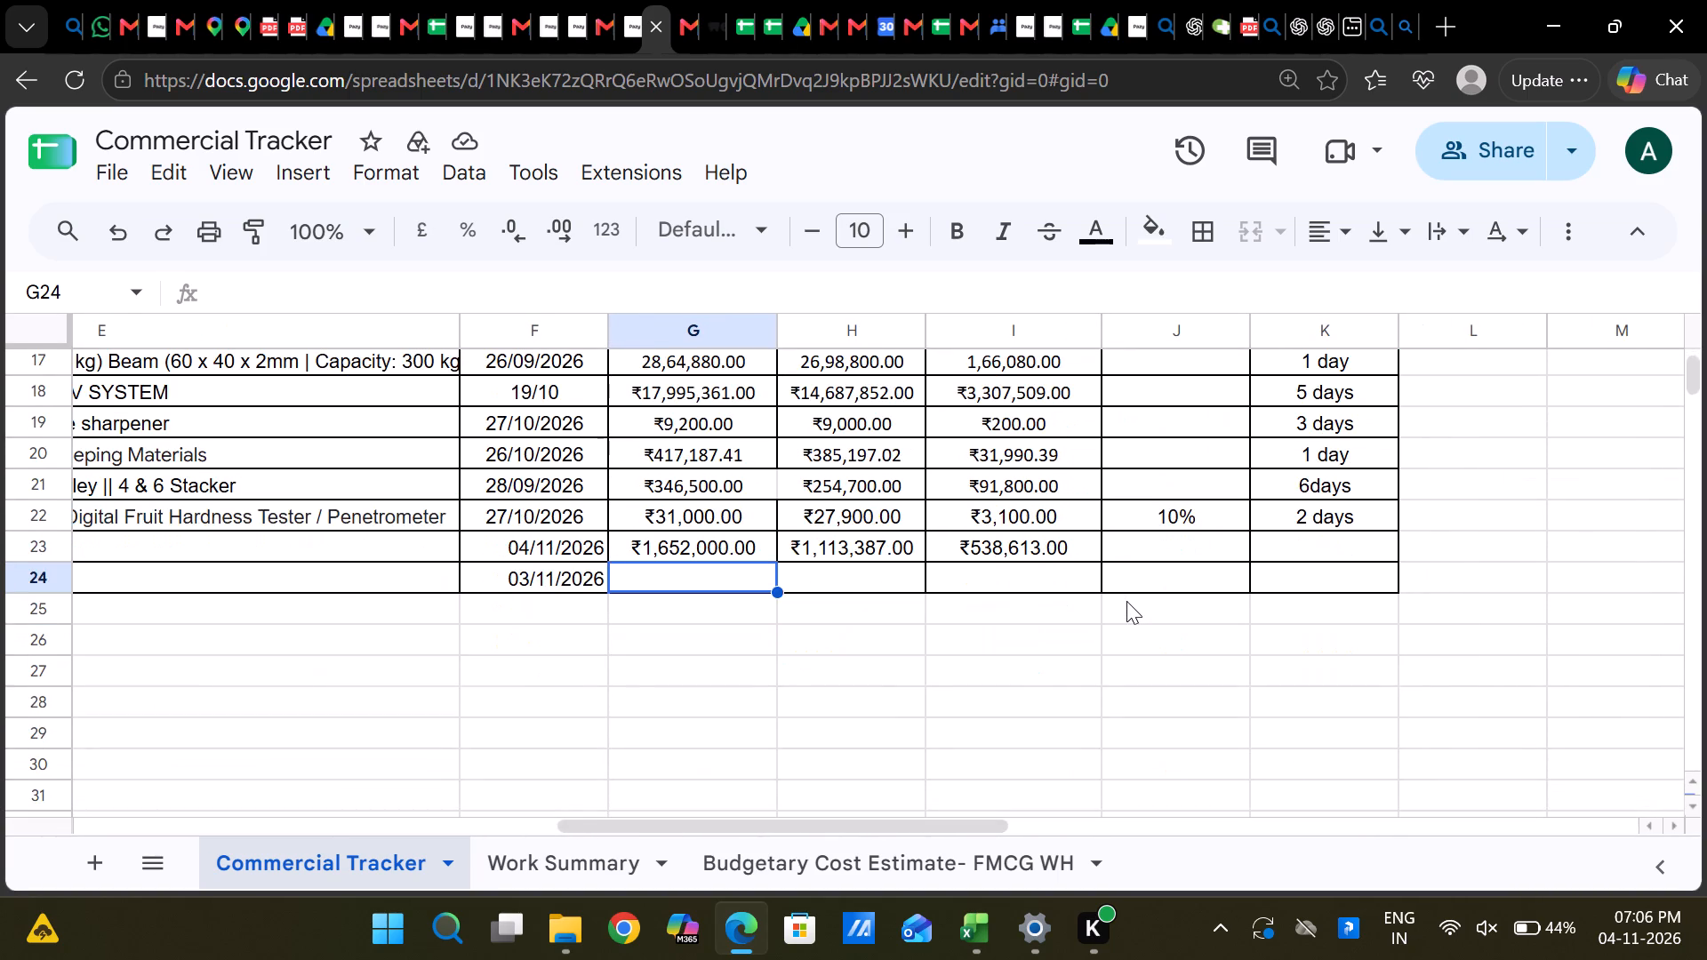
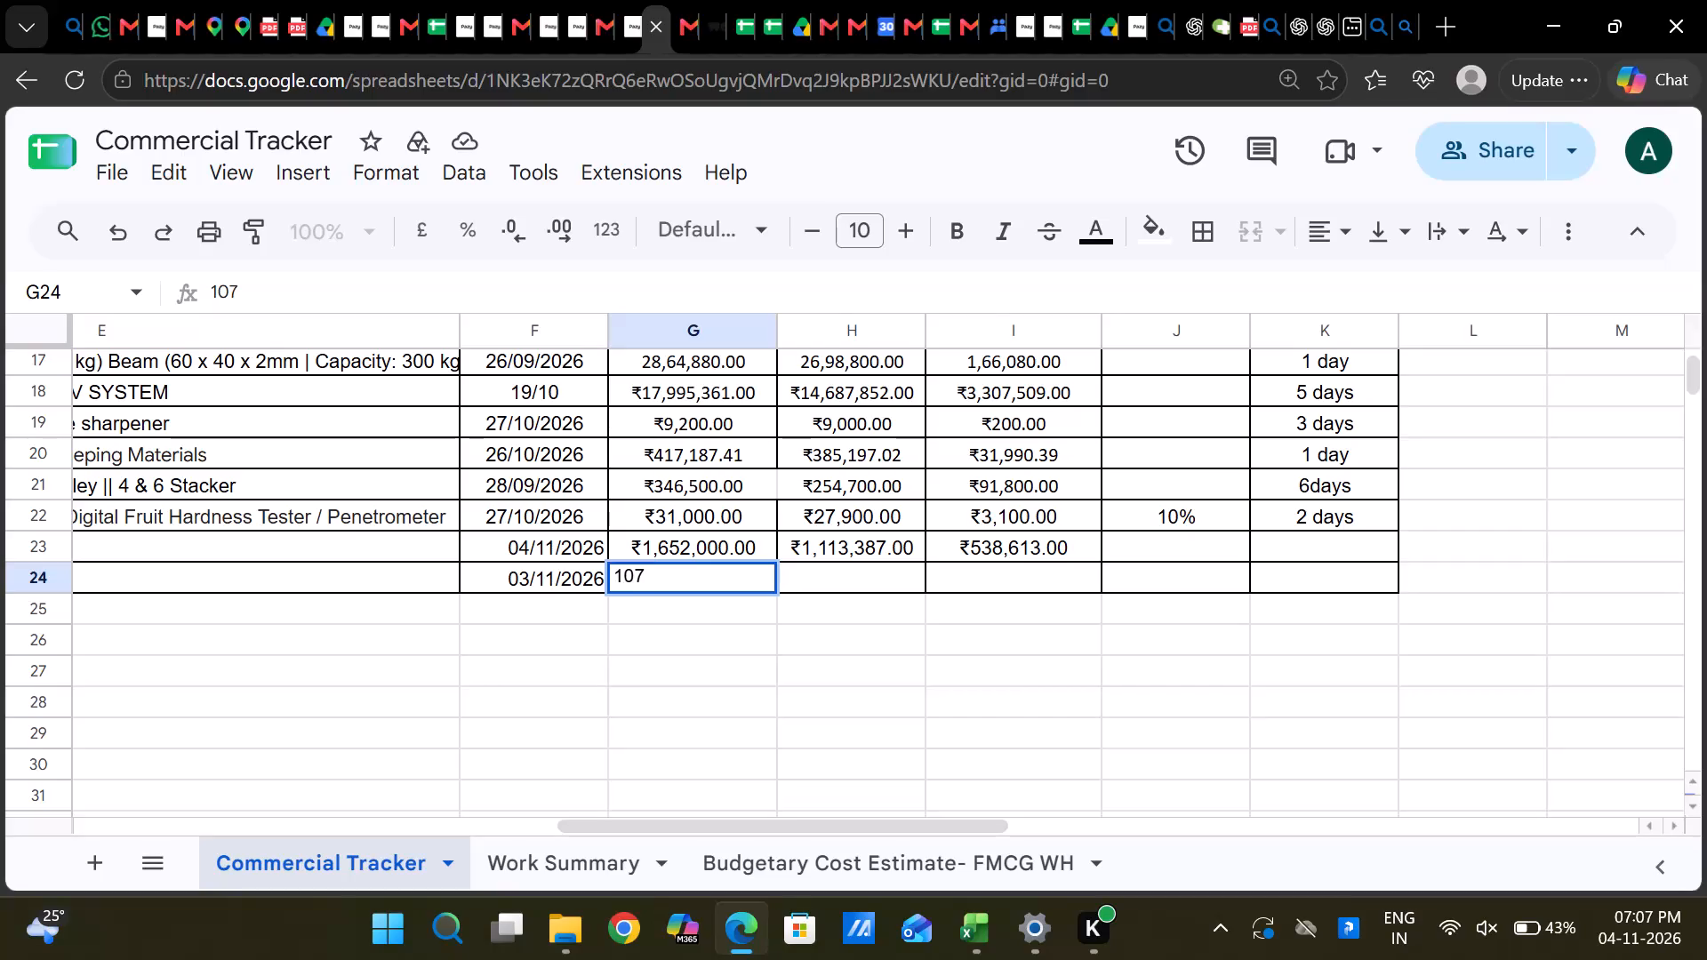
Enter 10735000 as the Appsflyer entry's amount in cell G24.
{"action": "key", "text": "5"}
{"action": "type", "text": "30"}
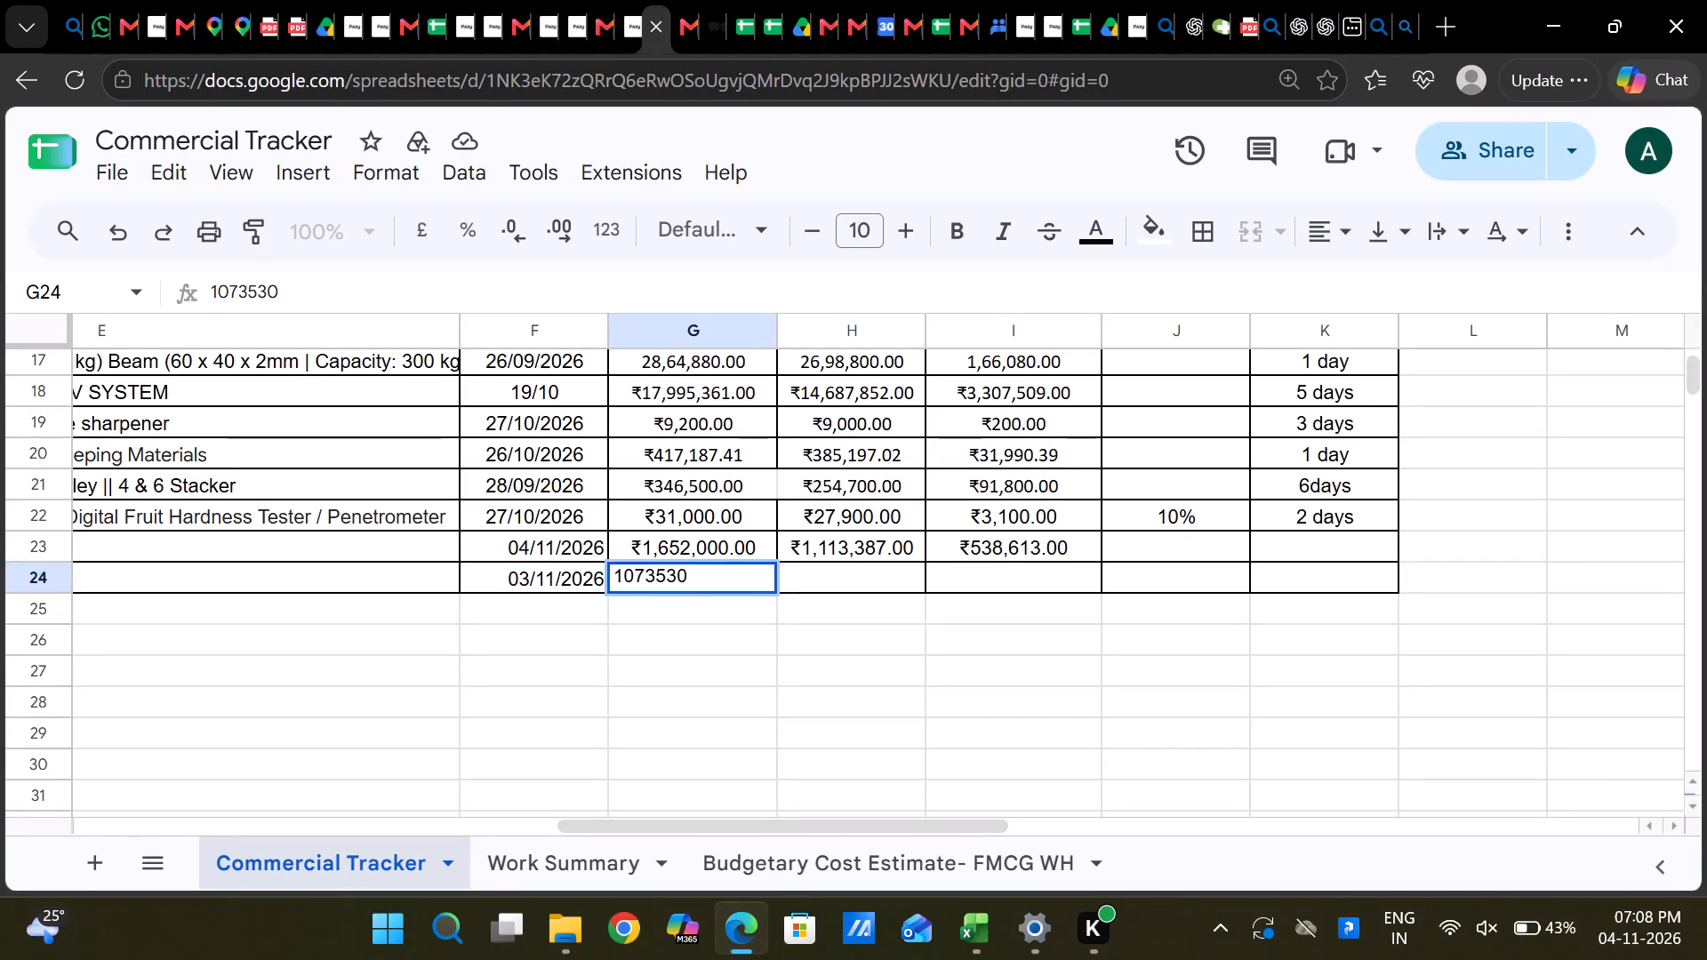
{"action": "type", "text": "00"}
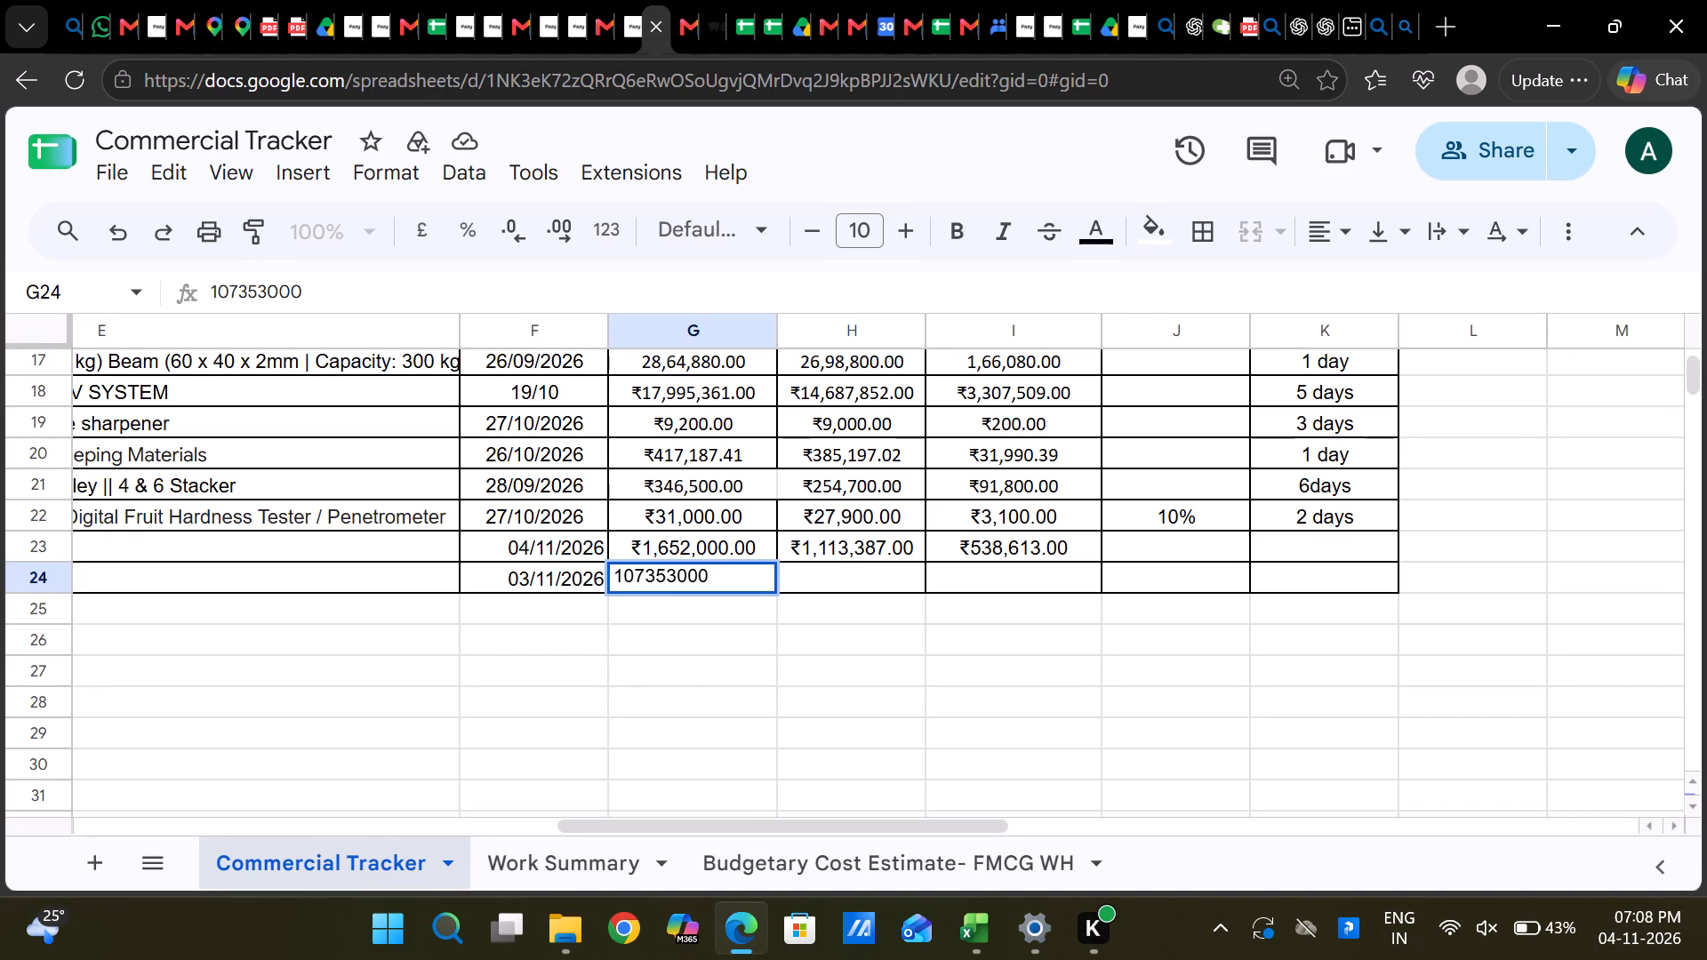
{"action": "key", "text": "Left"}
{"action": "key", "text": "Left"}
{"action": "key", "text": "Right"}
{"action": "key", "text": "Right"}
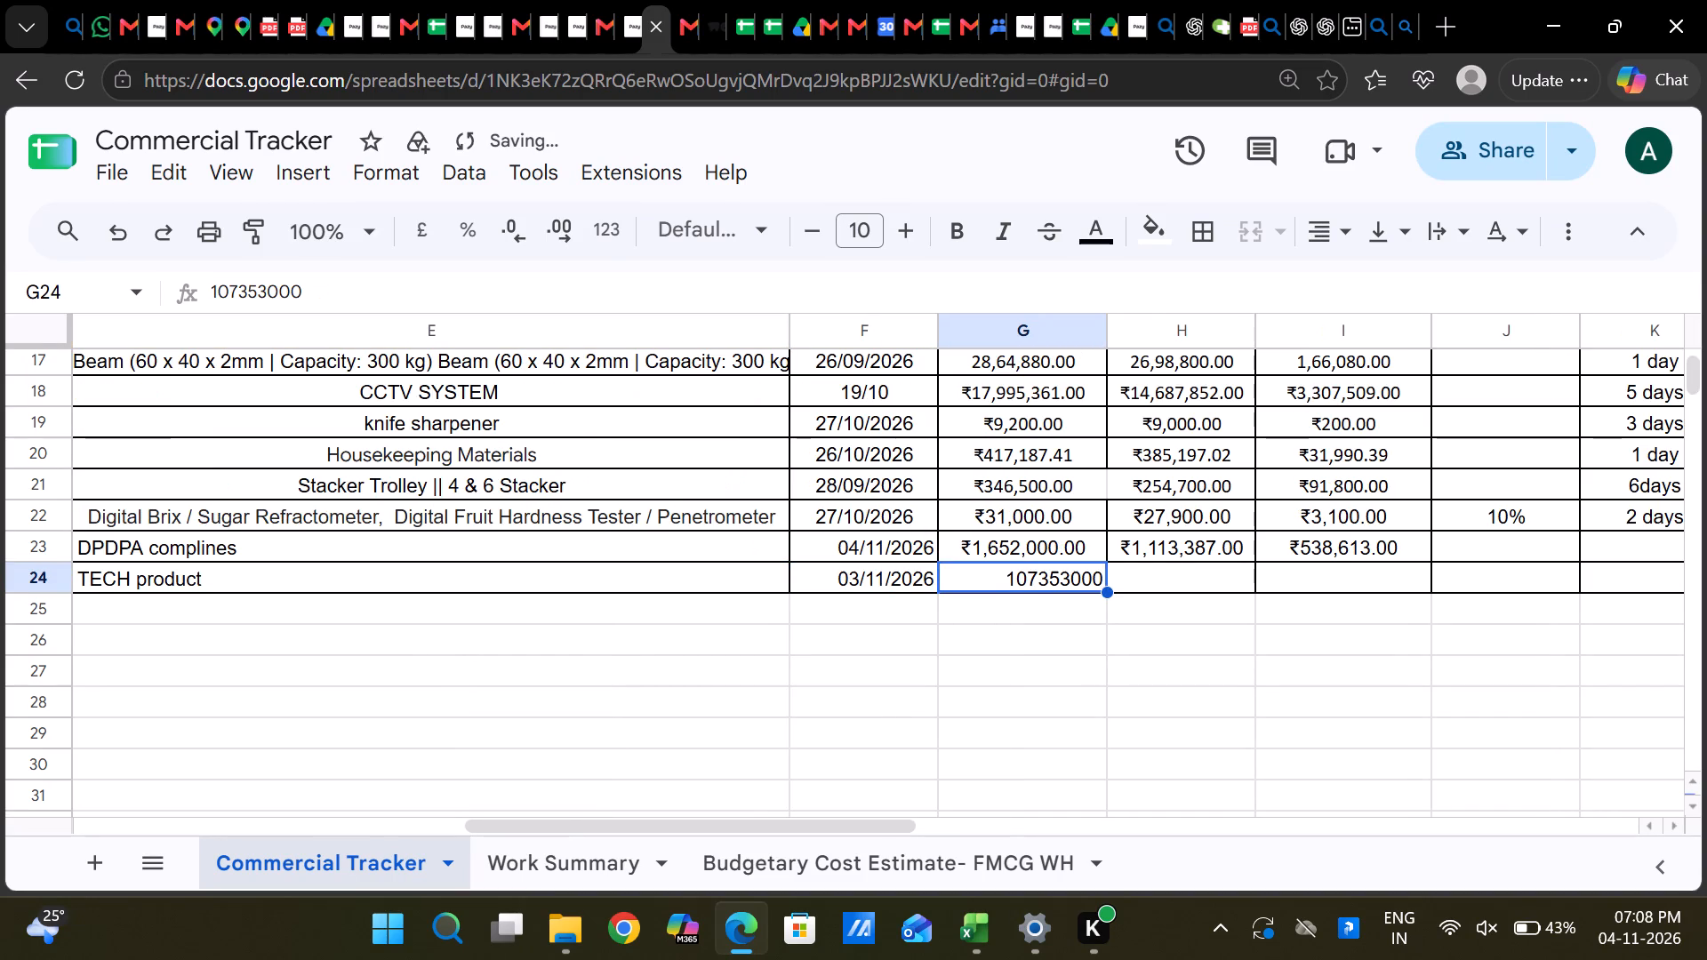
{"action": "left_click", "coordinate": [266, 298]}
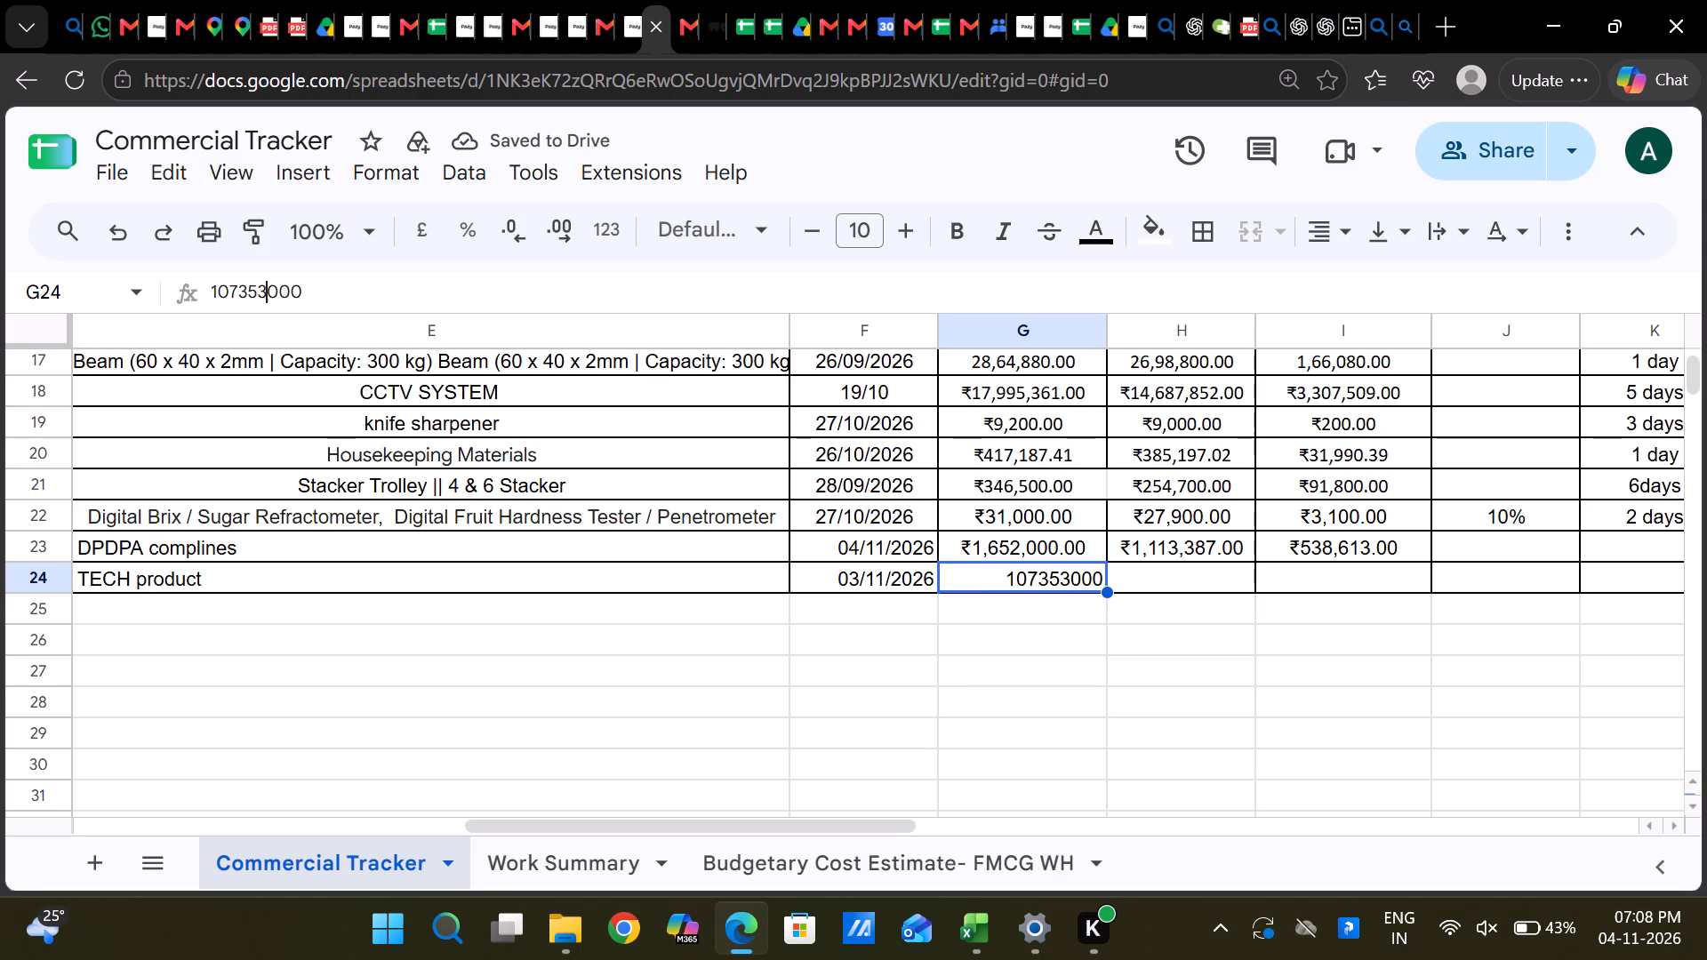
{"action": "key", "text": "BackSpace"}
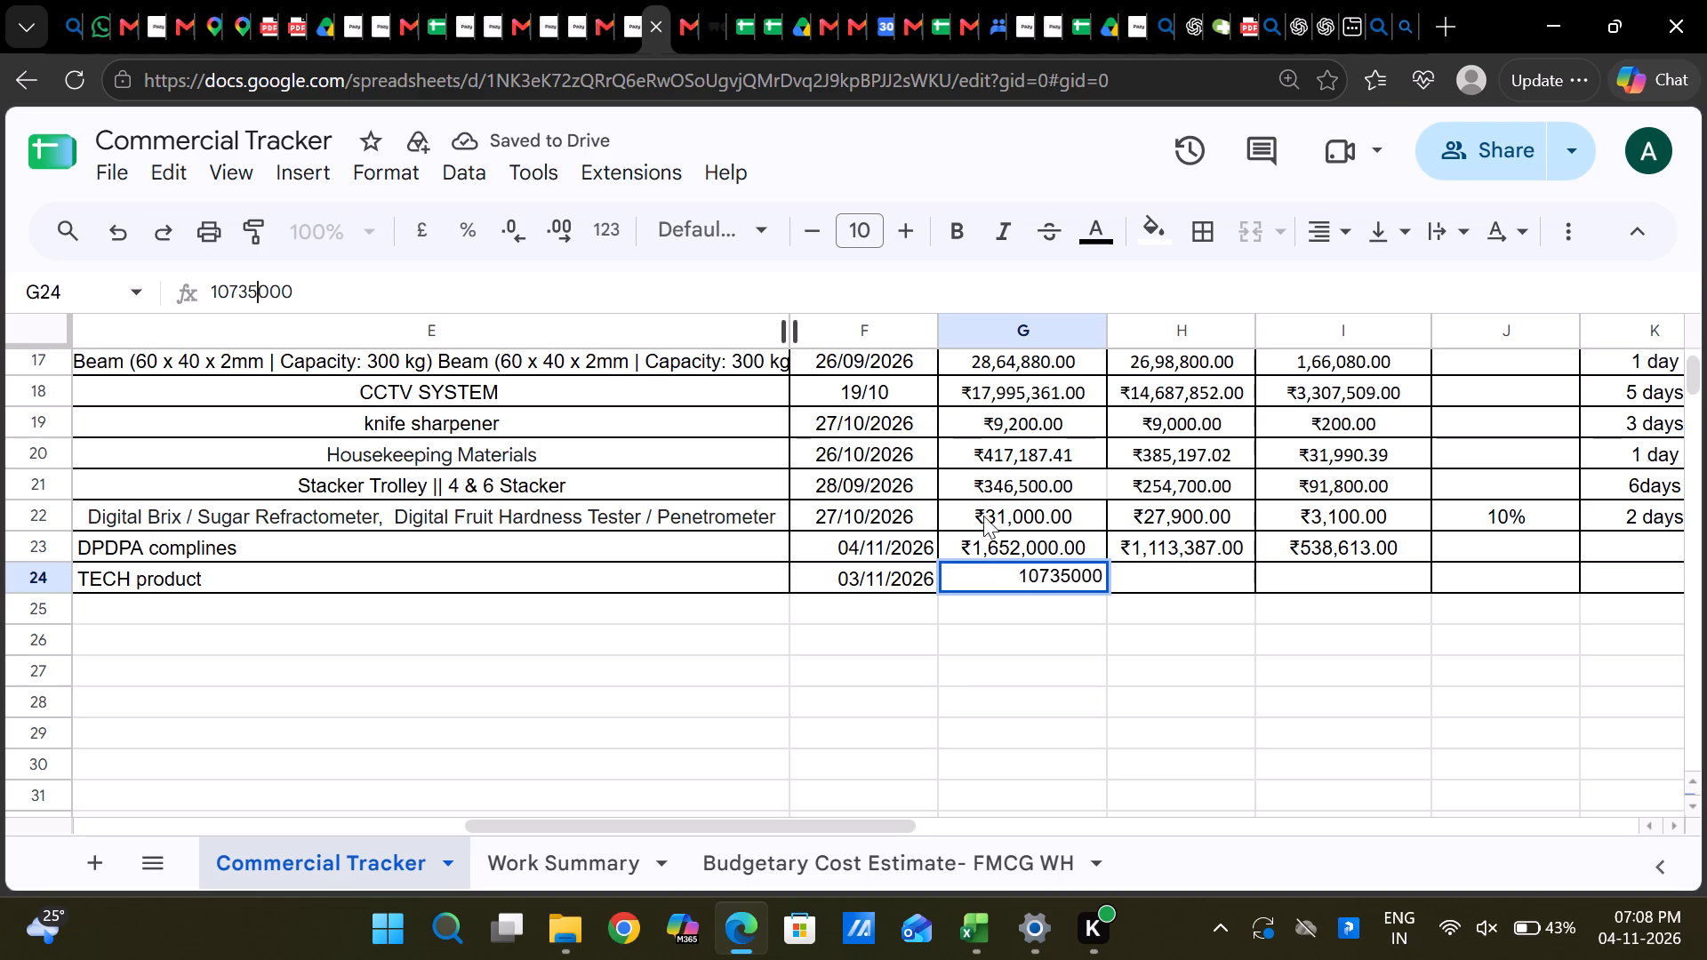
Enter 7125000 as the Appsflyer entry's second amount in cell H24.
{"action": "left_click", "coordinate": [1191, 578]}
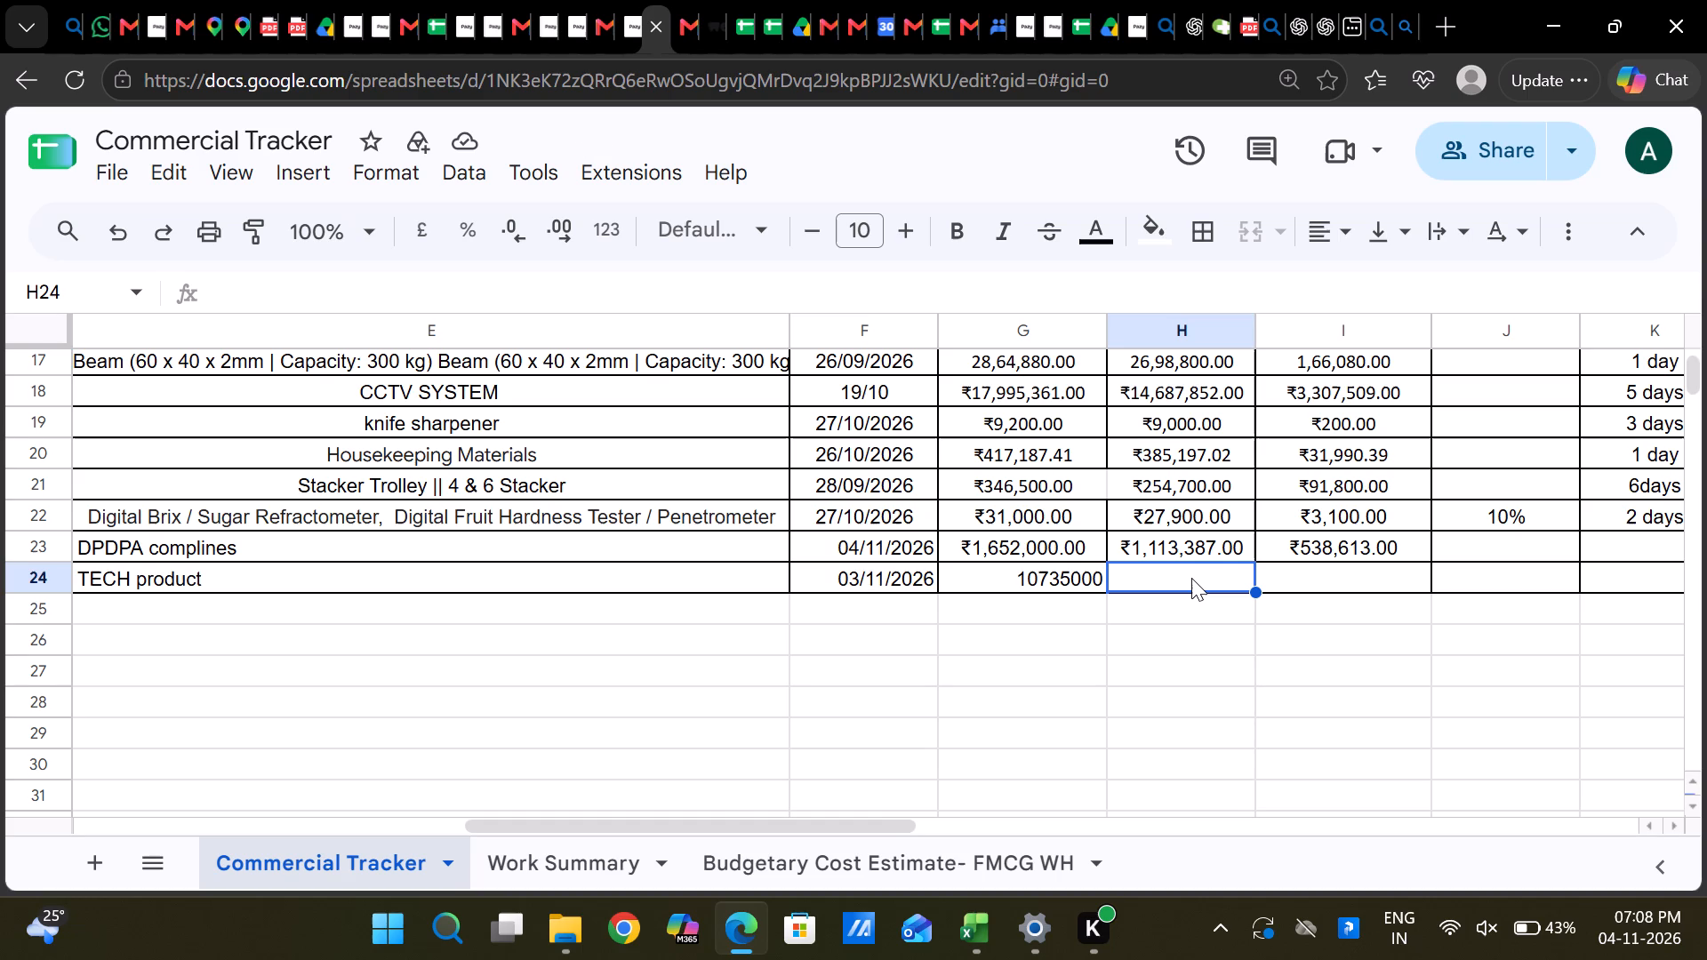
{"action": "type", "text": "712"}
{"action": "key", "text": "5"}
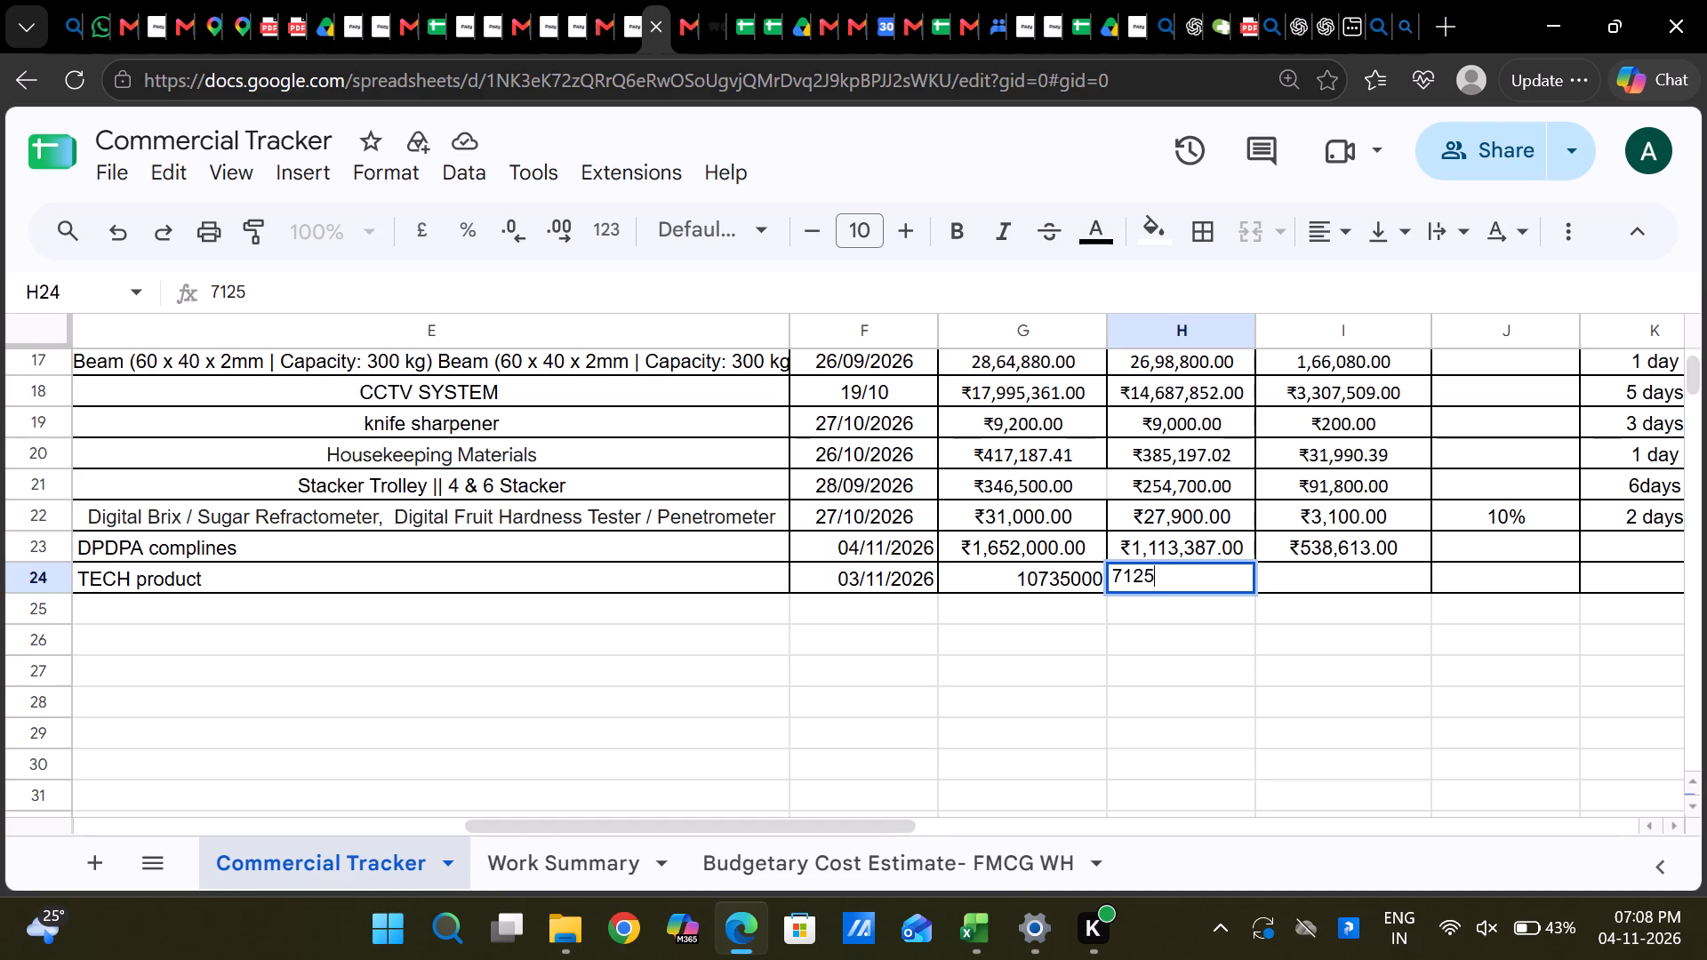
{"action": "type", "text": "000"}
Copy the difference formula from I23 into I24 so it subtracts H24 from G24.
{"action": "left_click", "coordinate": [1319, 575]}
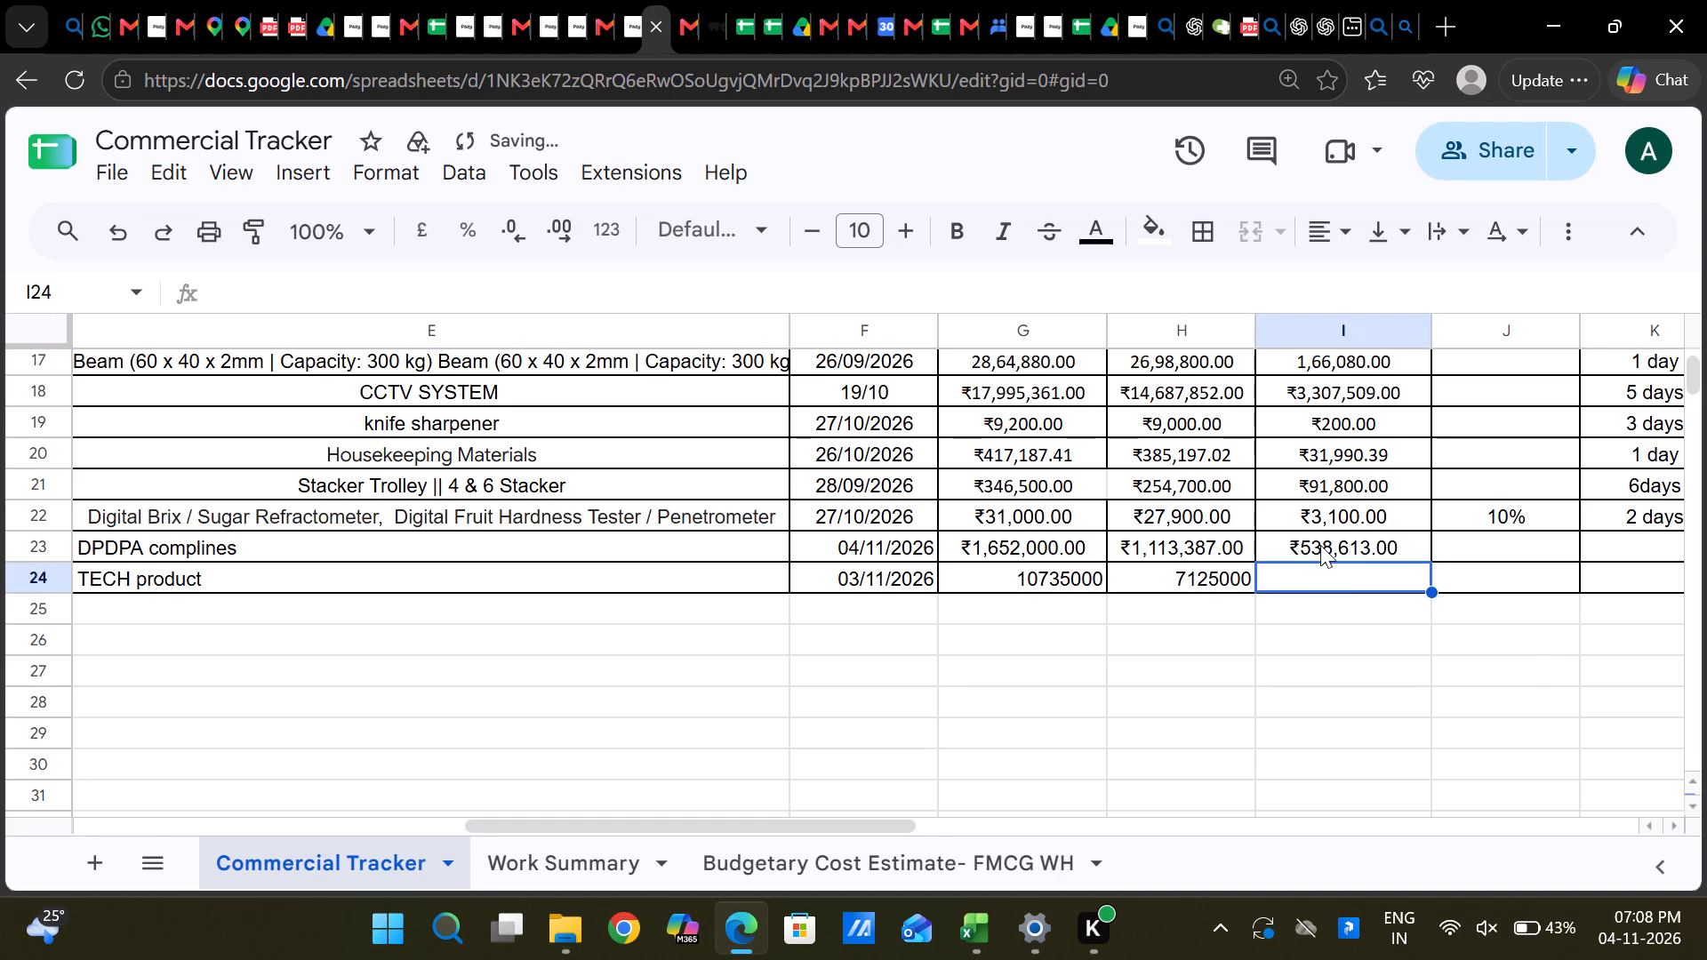
{"action": "left_click", "coordinate": [1320, 545]}
{"action": "key", "text": "ctrl+c"}
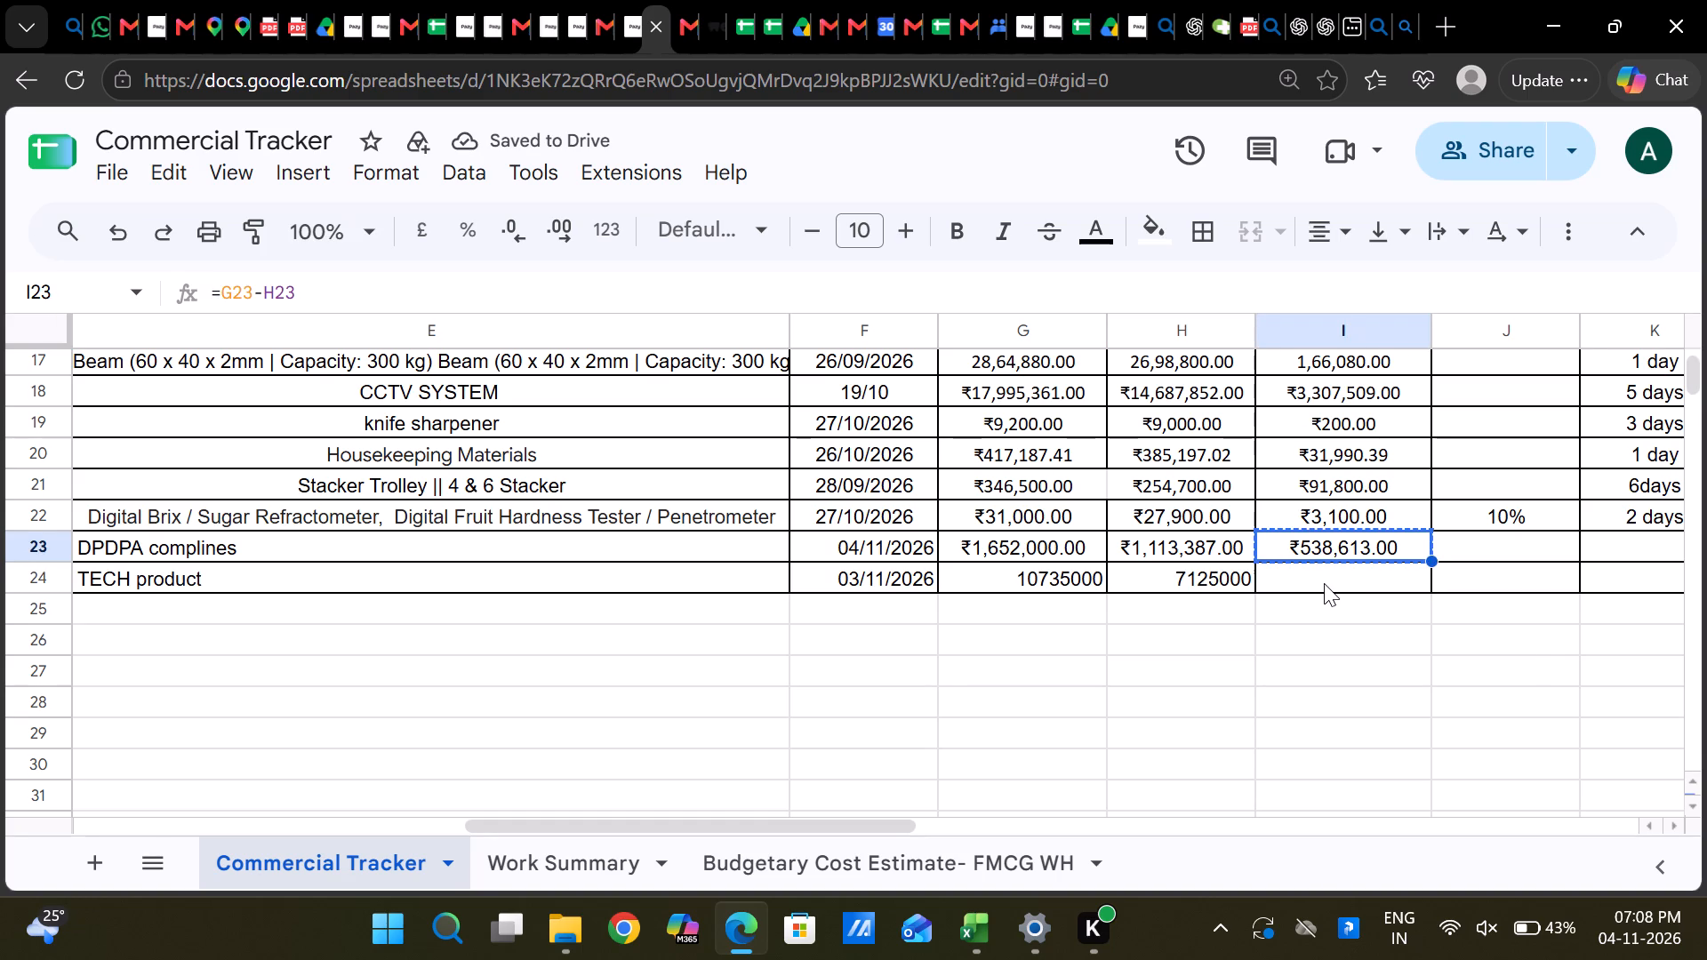
{"action": "left_click", "coordinate": [1324, 583]}
{"action": "key", "text": "ctrl+v"}
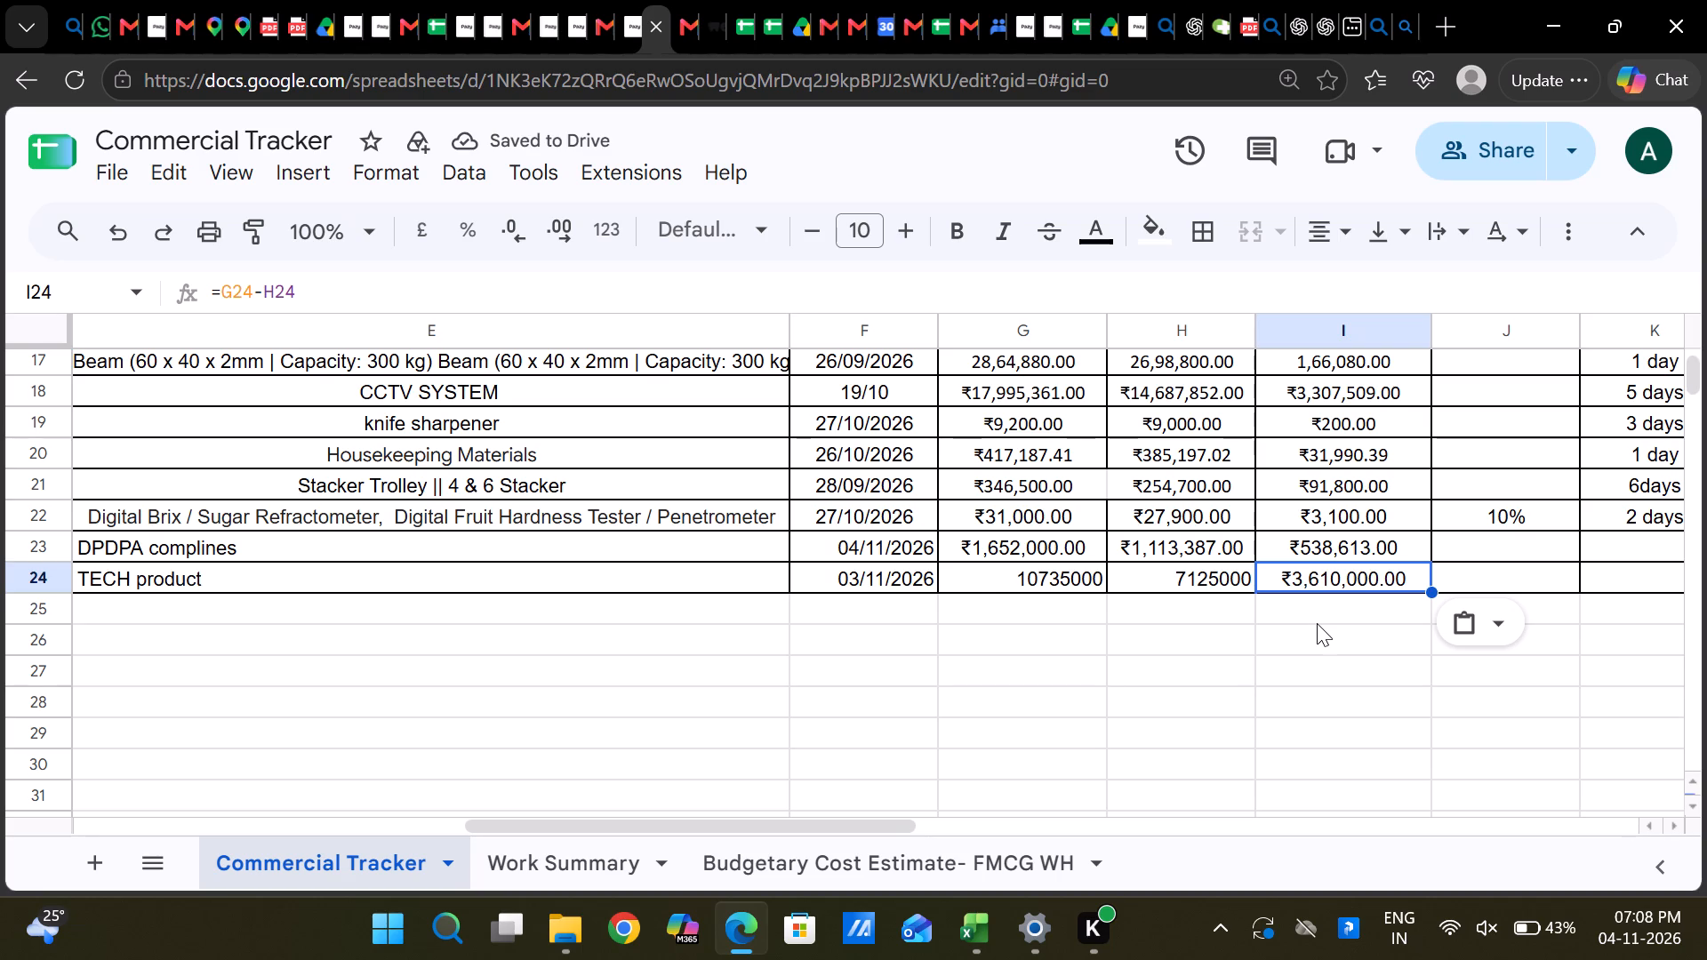
Apply the Indian Rupee number format to the Appsflyer amounts in cells G24 and H24.
{"action": "left_click", "coordinate": [974, 570]}
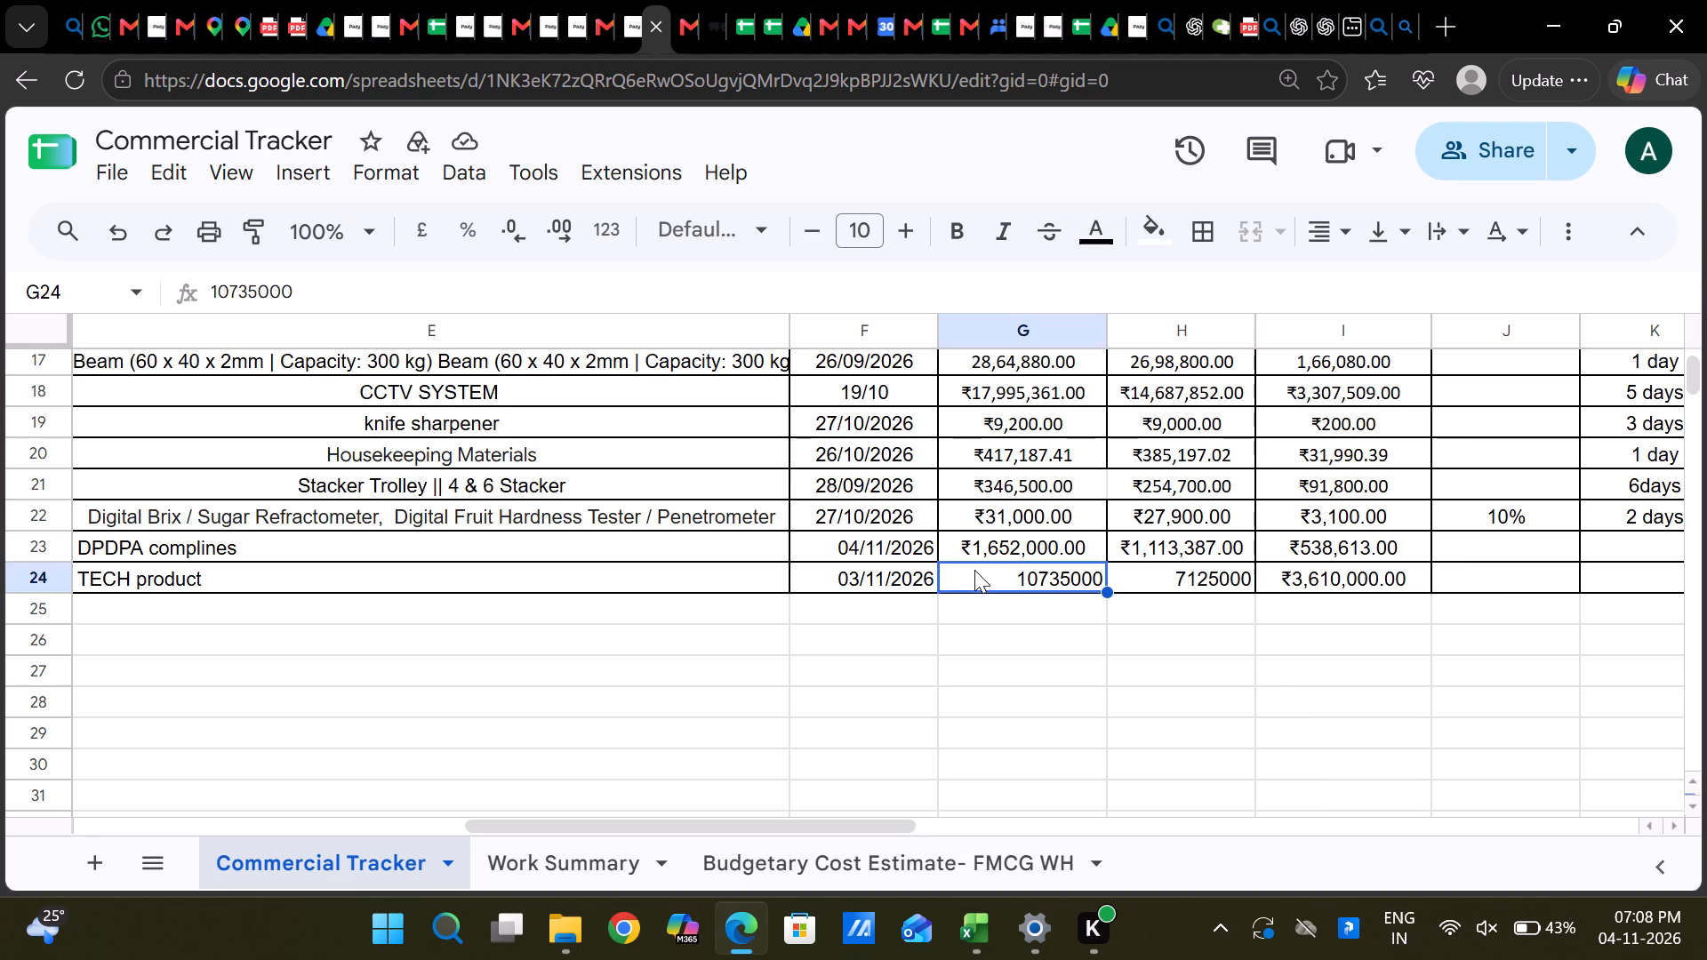
{"action": "left_click", "coordinate": [628, 220]}
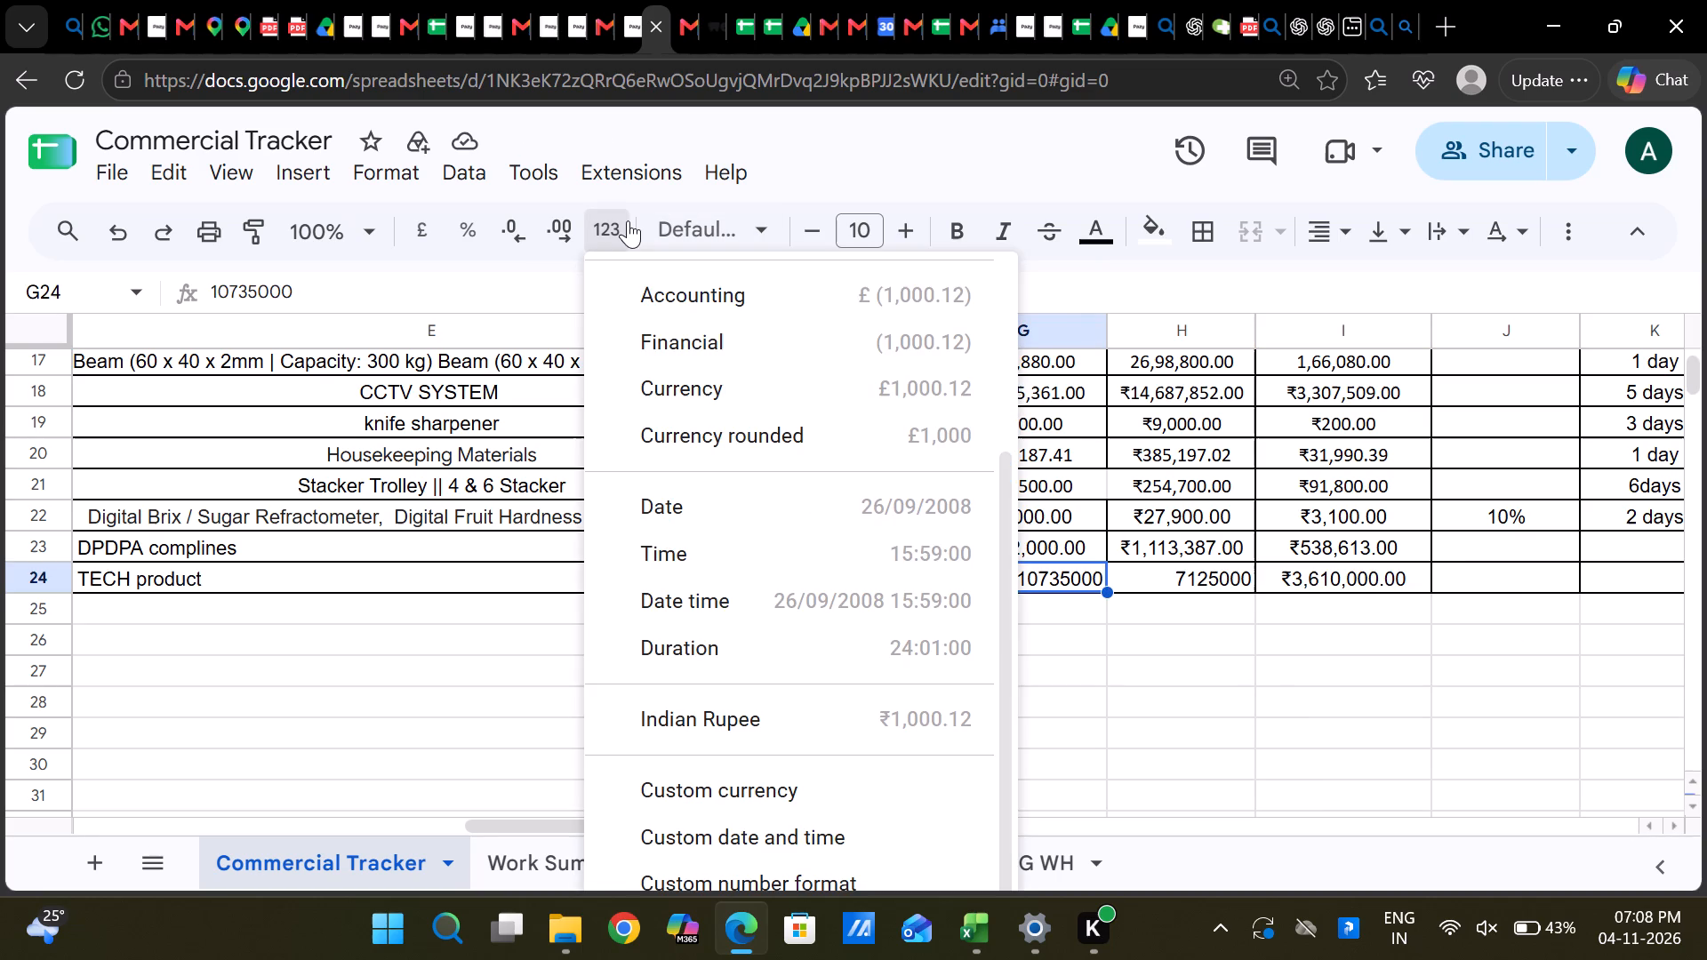
{"action": "scroll", "coordinate": [751, 754], "scroll_direction": "down", "scroll_amount": 1}
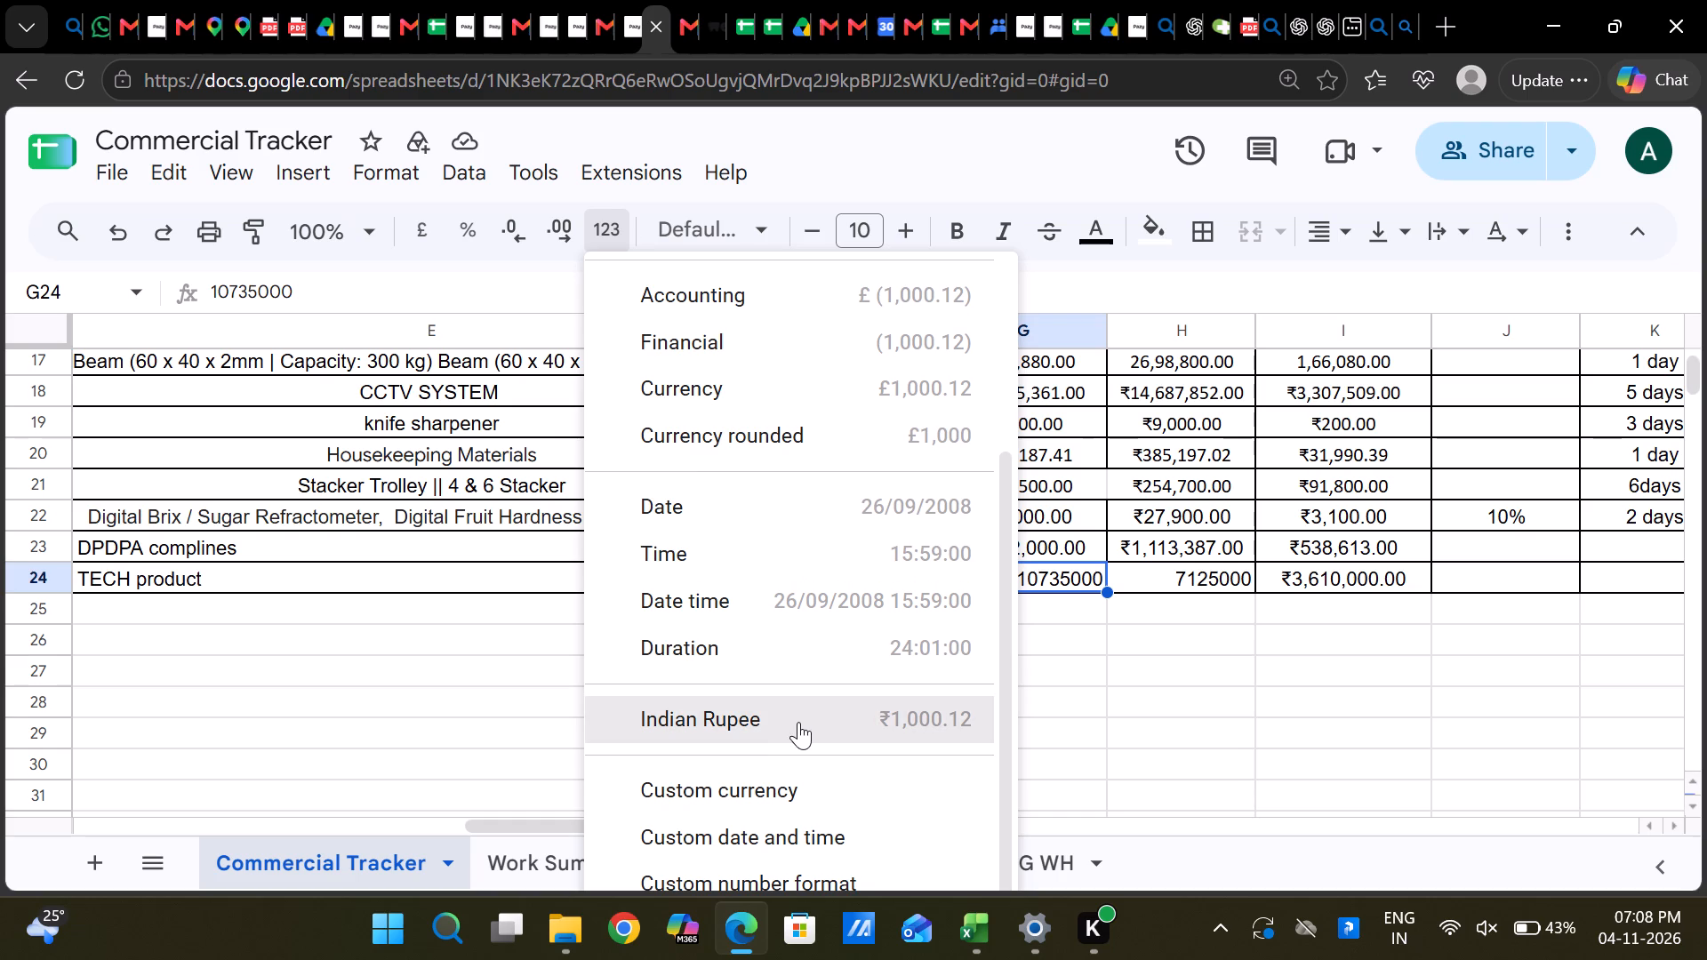
{"action": "left_click", "coordinate": [798, 722]}
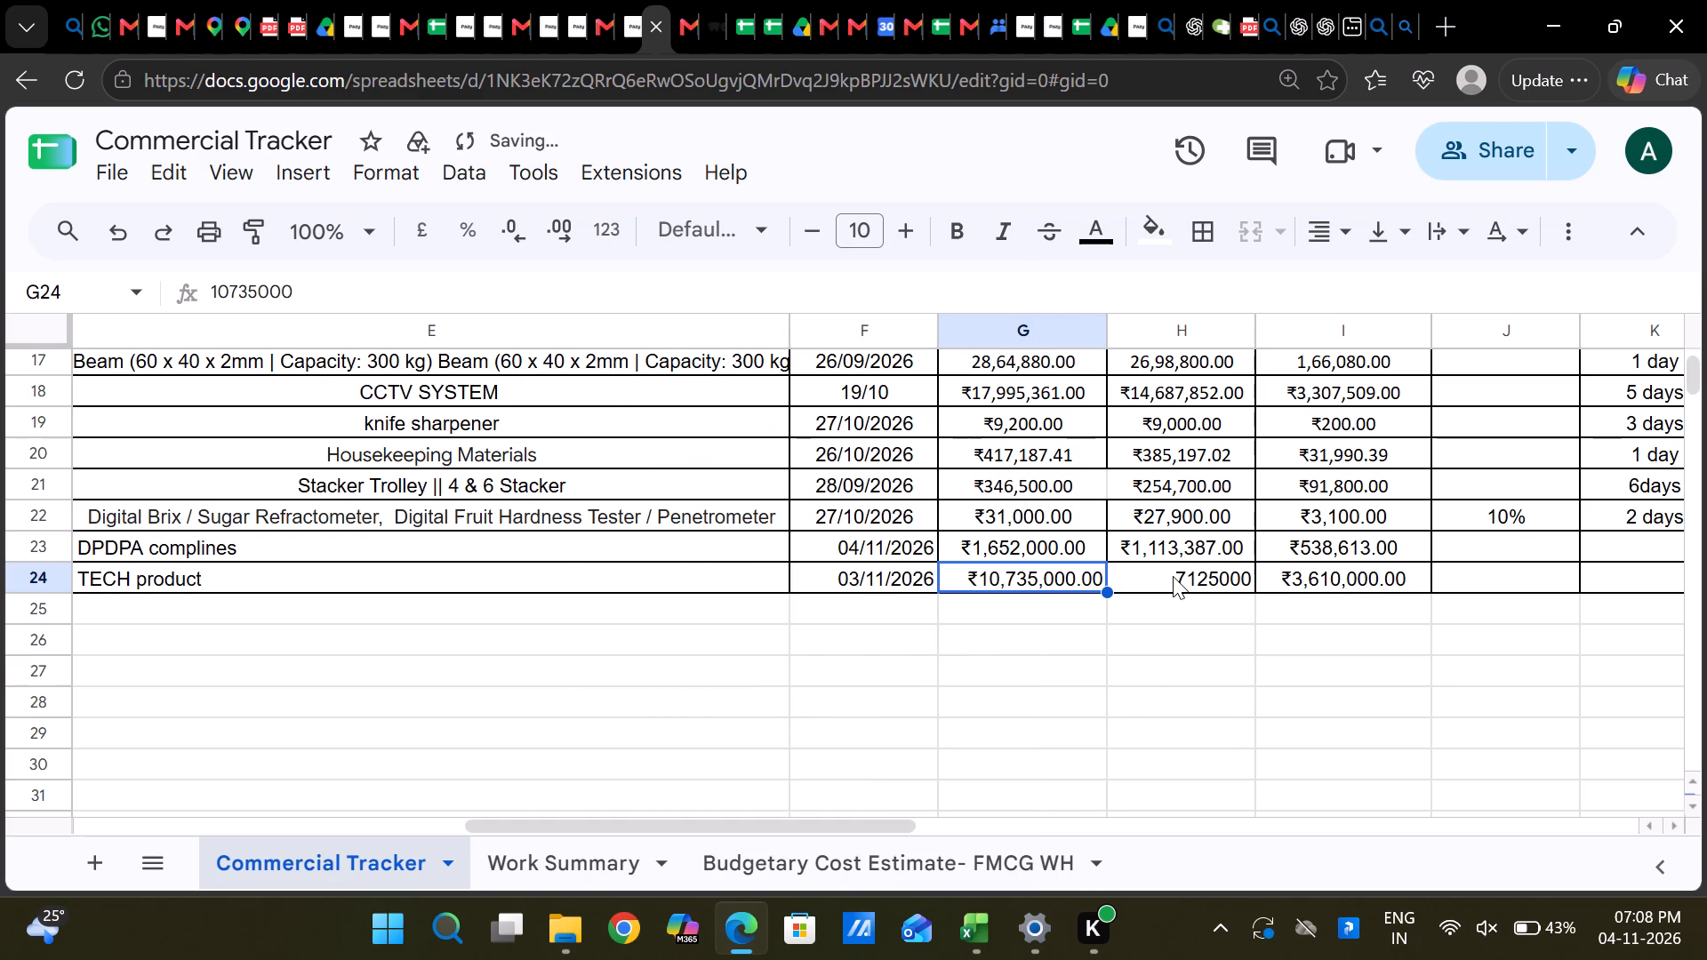
{"action": "left_click", "coordinate": [1173, 576]}
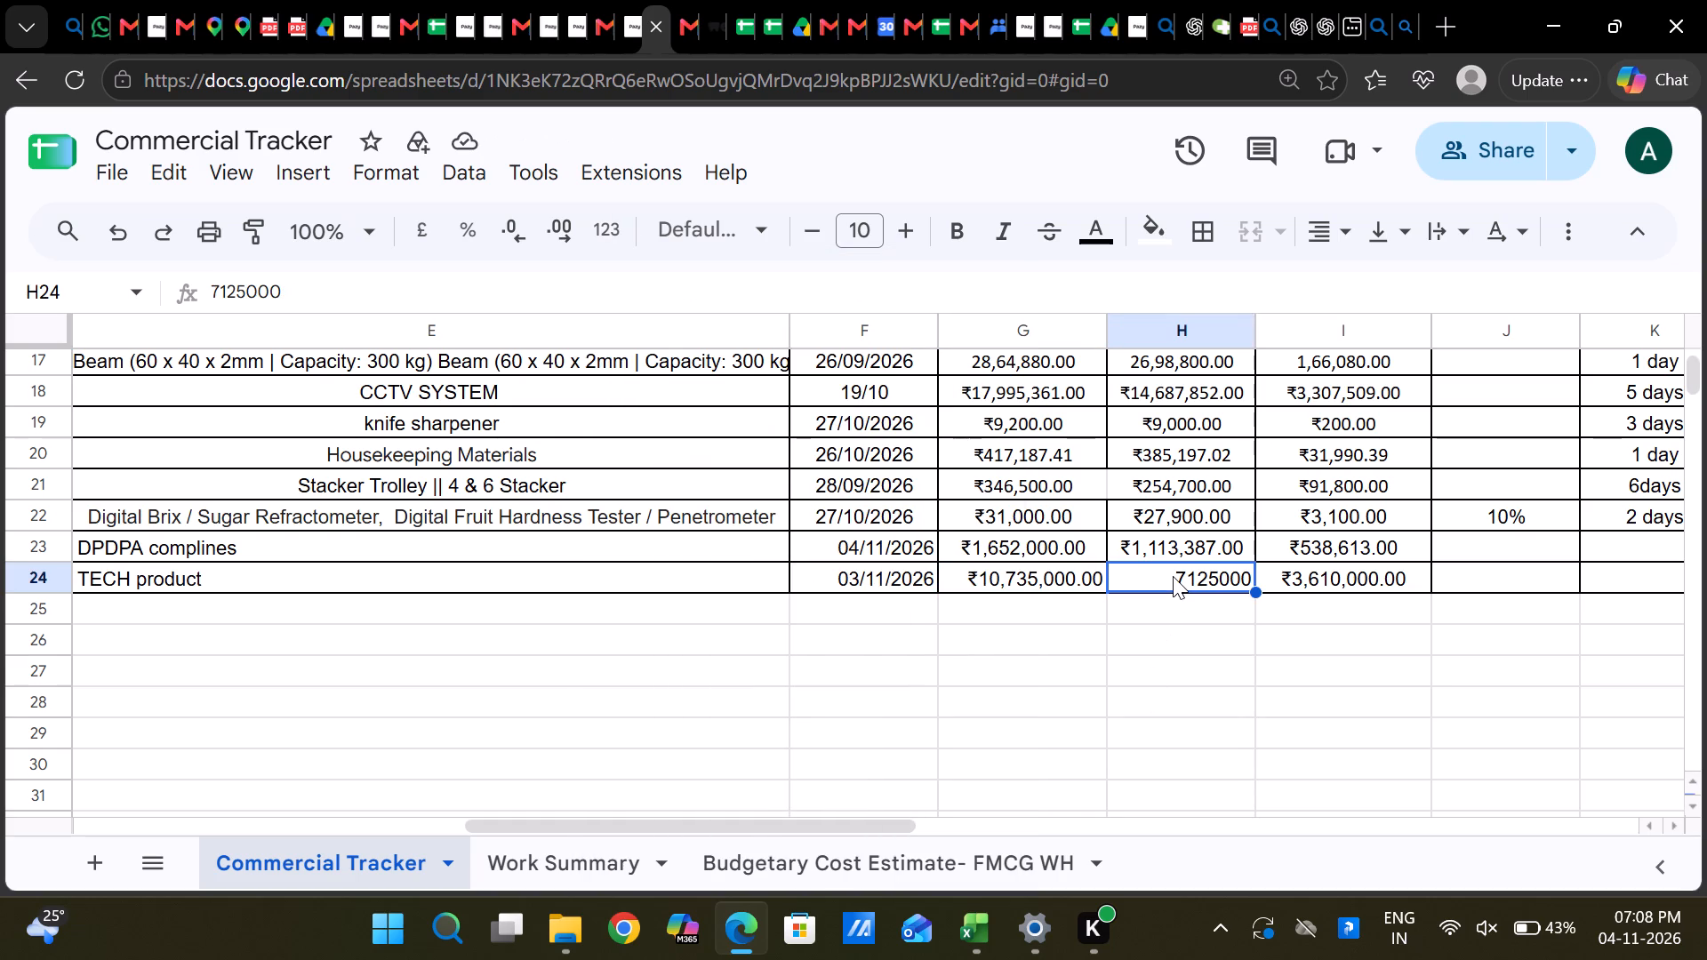
{"action": "left_click", "coordinate": [707, 239]}
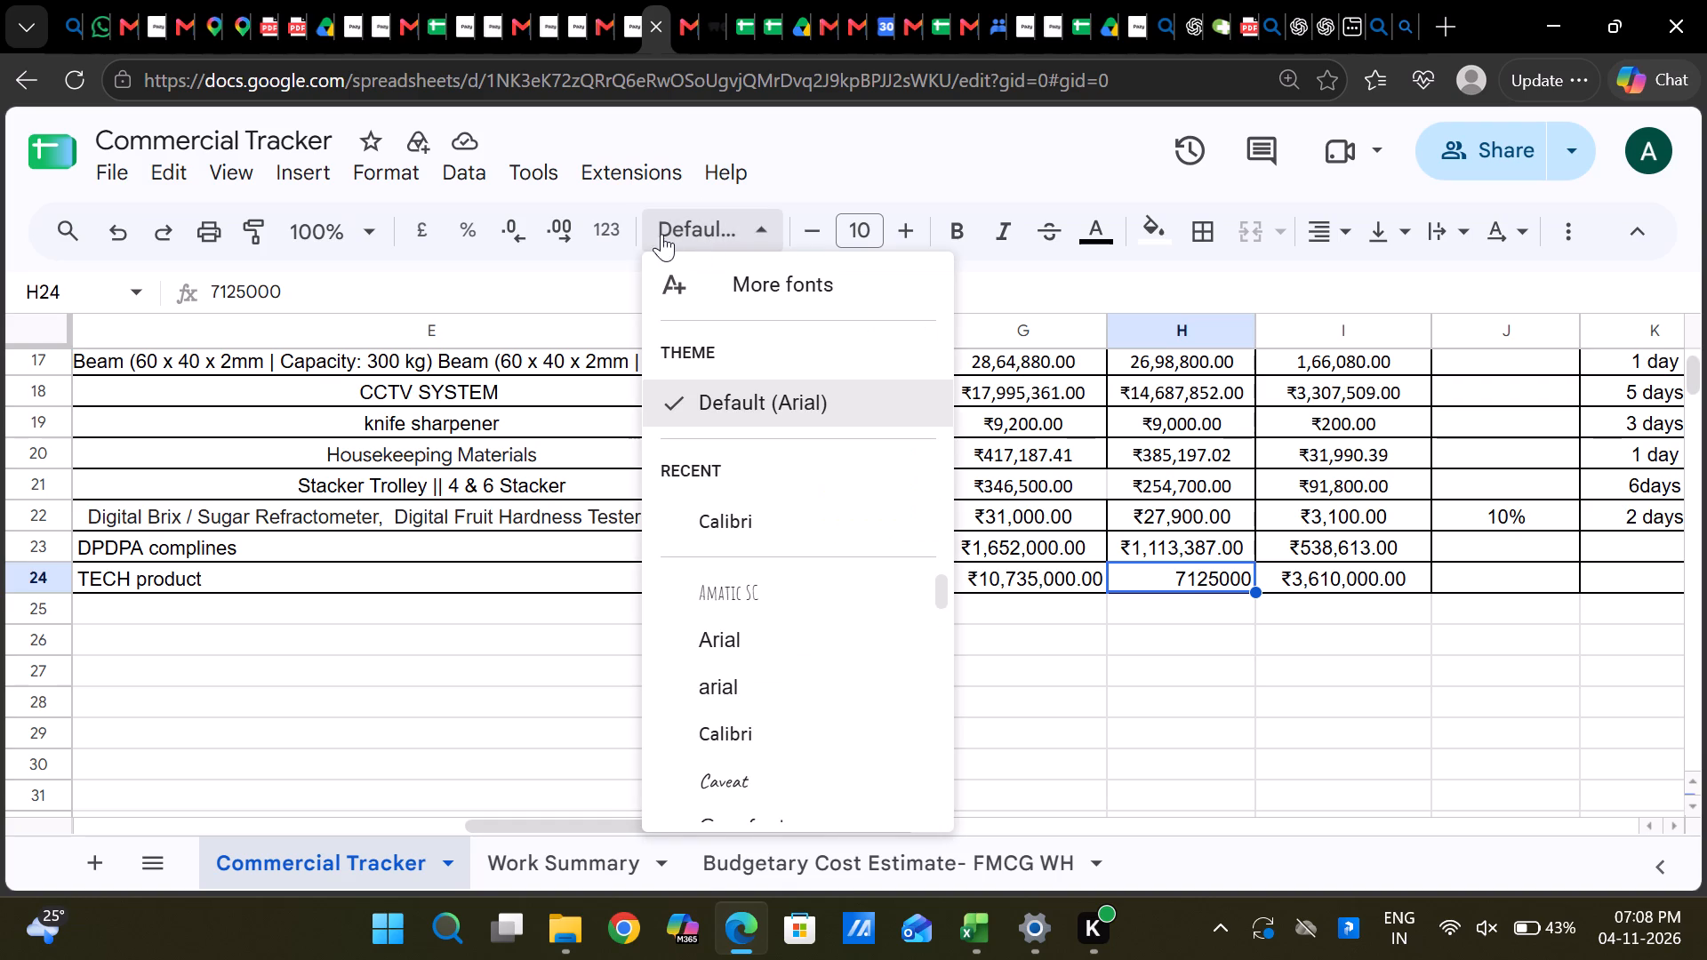
{"action": "left_click", "coordinate": [617, 234]}
{"action": "left_click", "coordinate": [756, 710]}
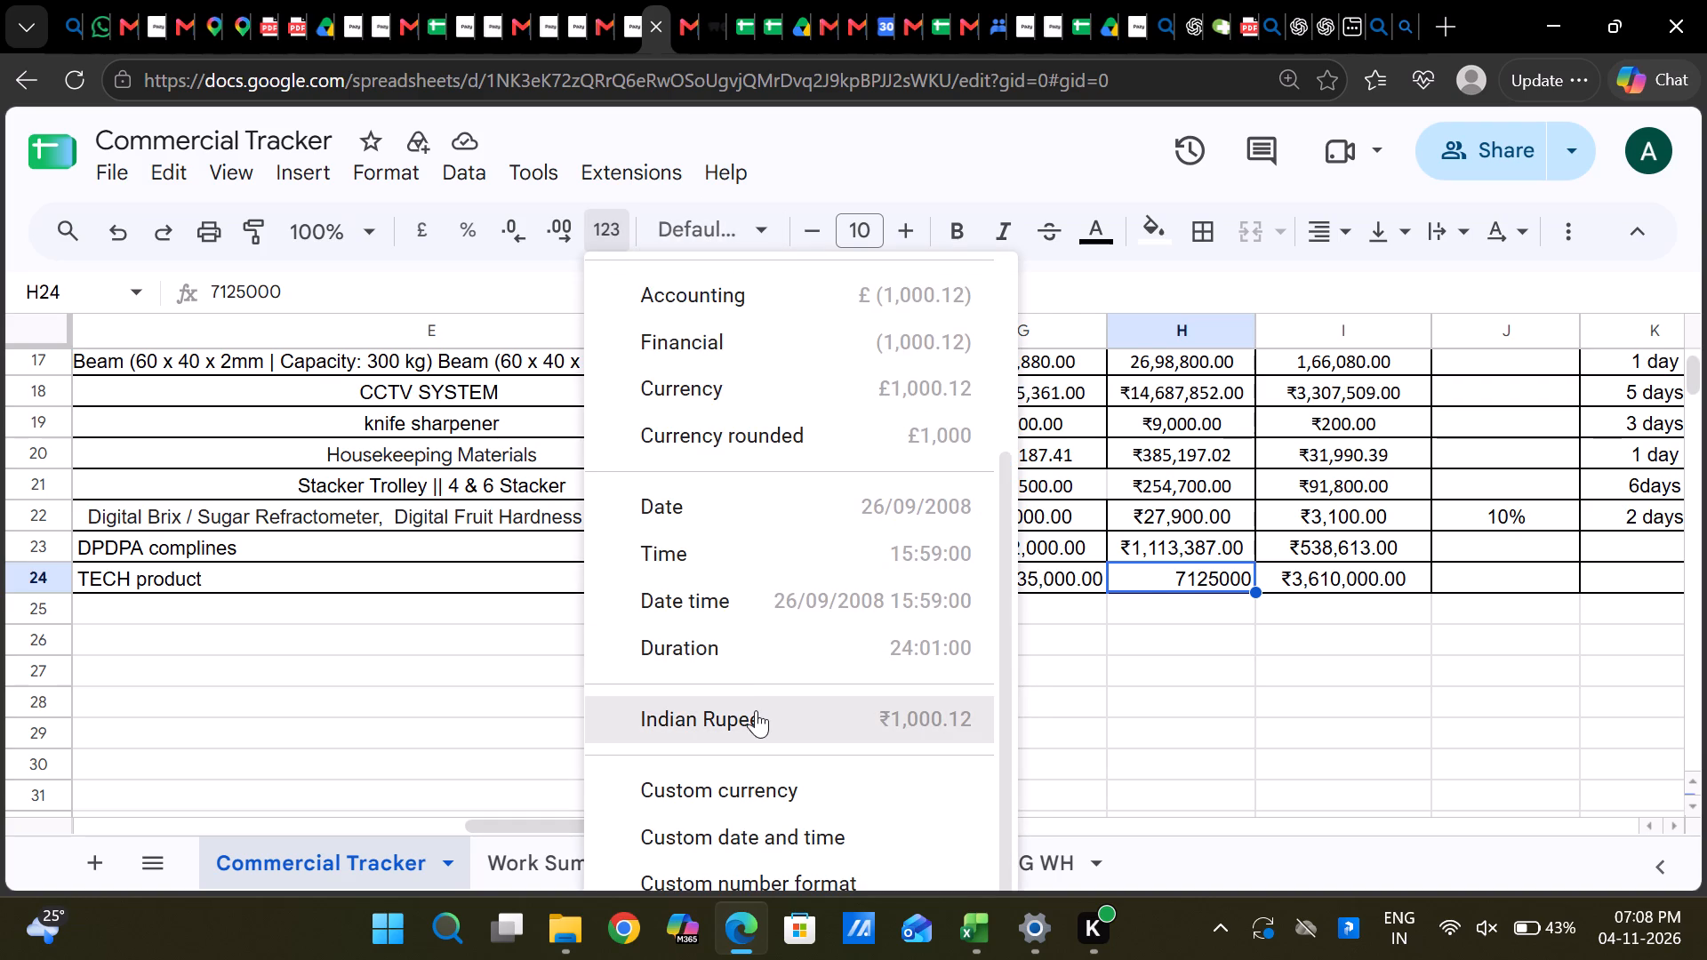
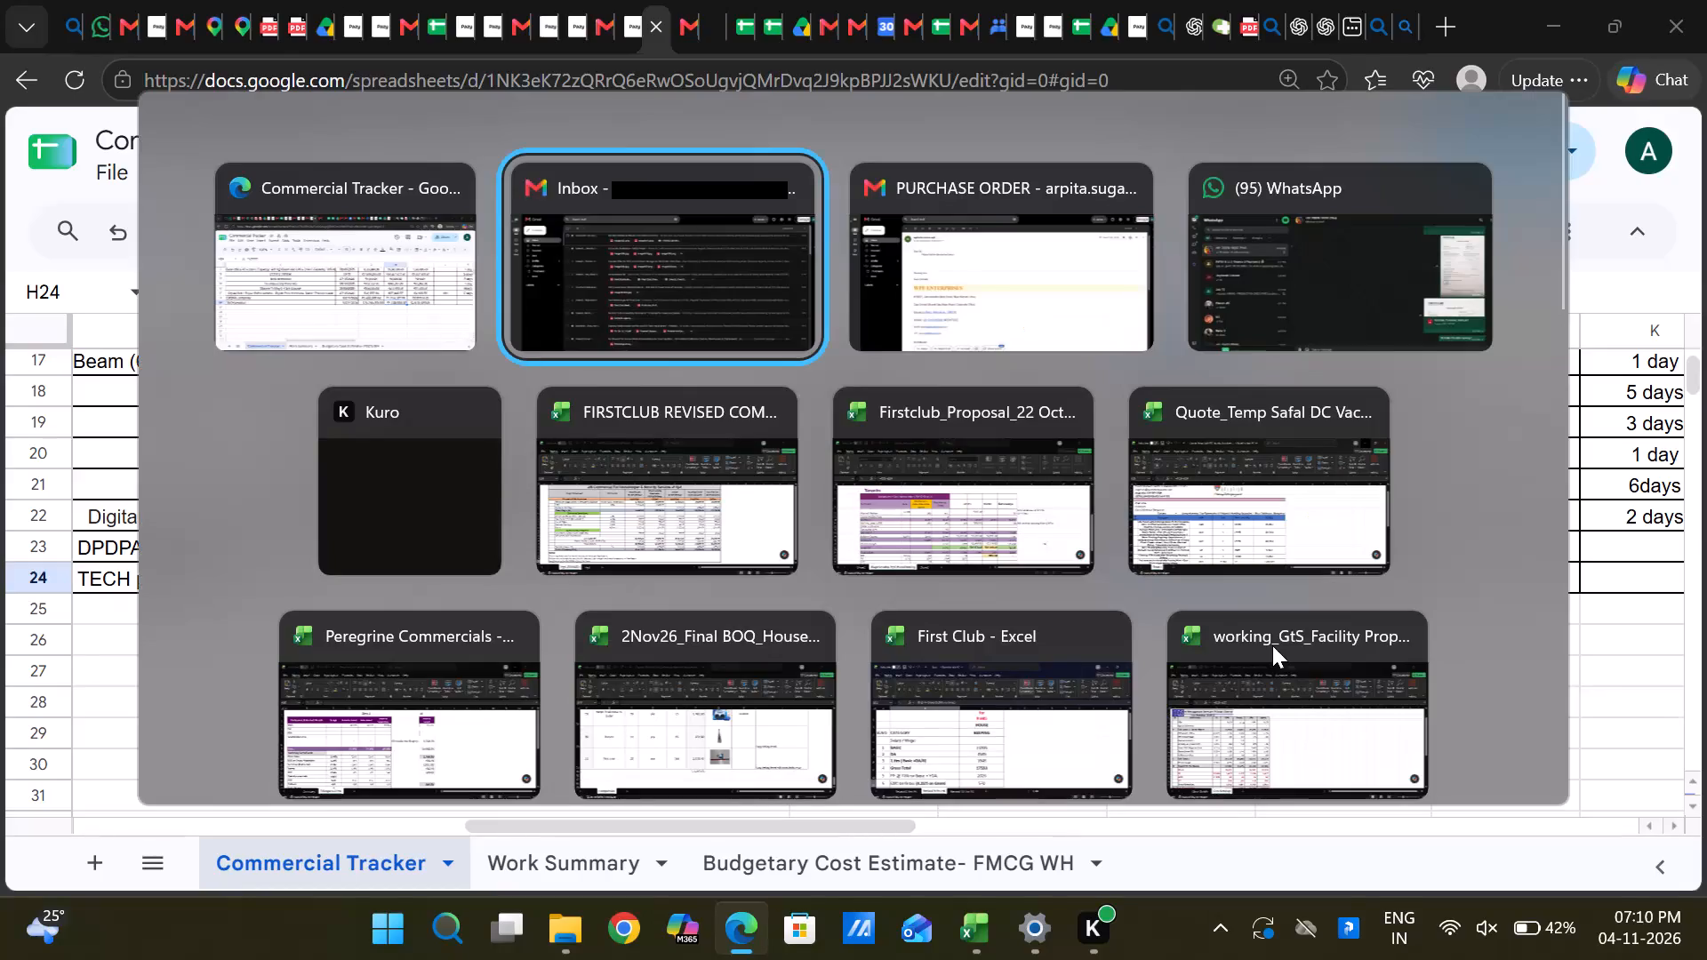
Switch to the Firstclub_Proposal workbook in Excel and examine the Hyderabad housekeeping wage breakup across agencies, including the GTS National Holidays cell.
{"action": "key", "text": "alt+Tab"}
{"action": "key", "text": "alt+Tab"}
{"action": "key", "text": "alt+Tab"}
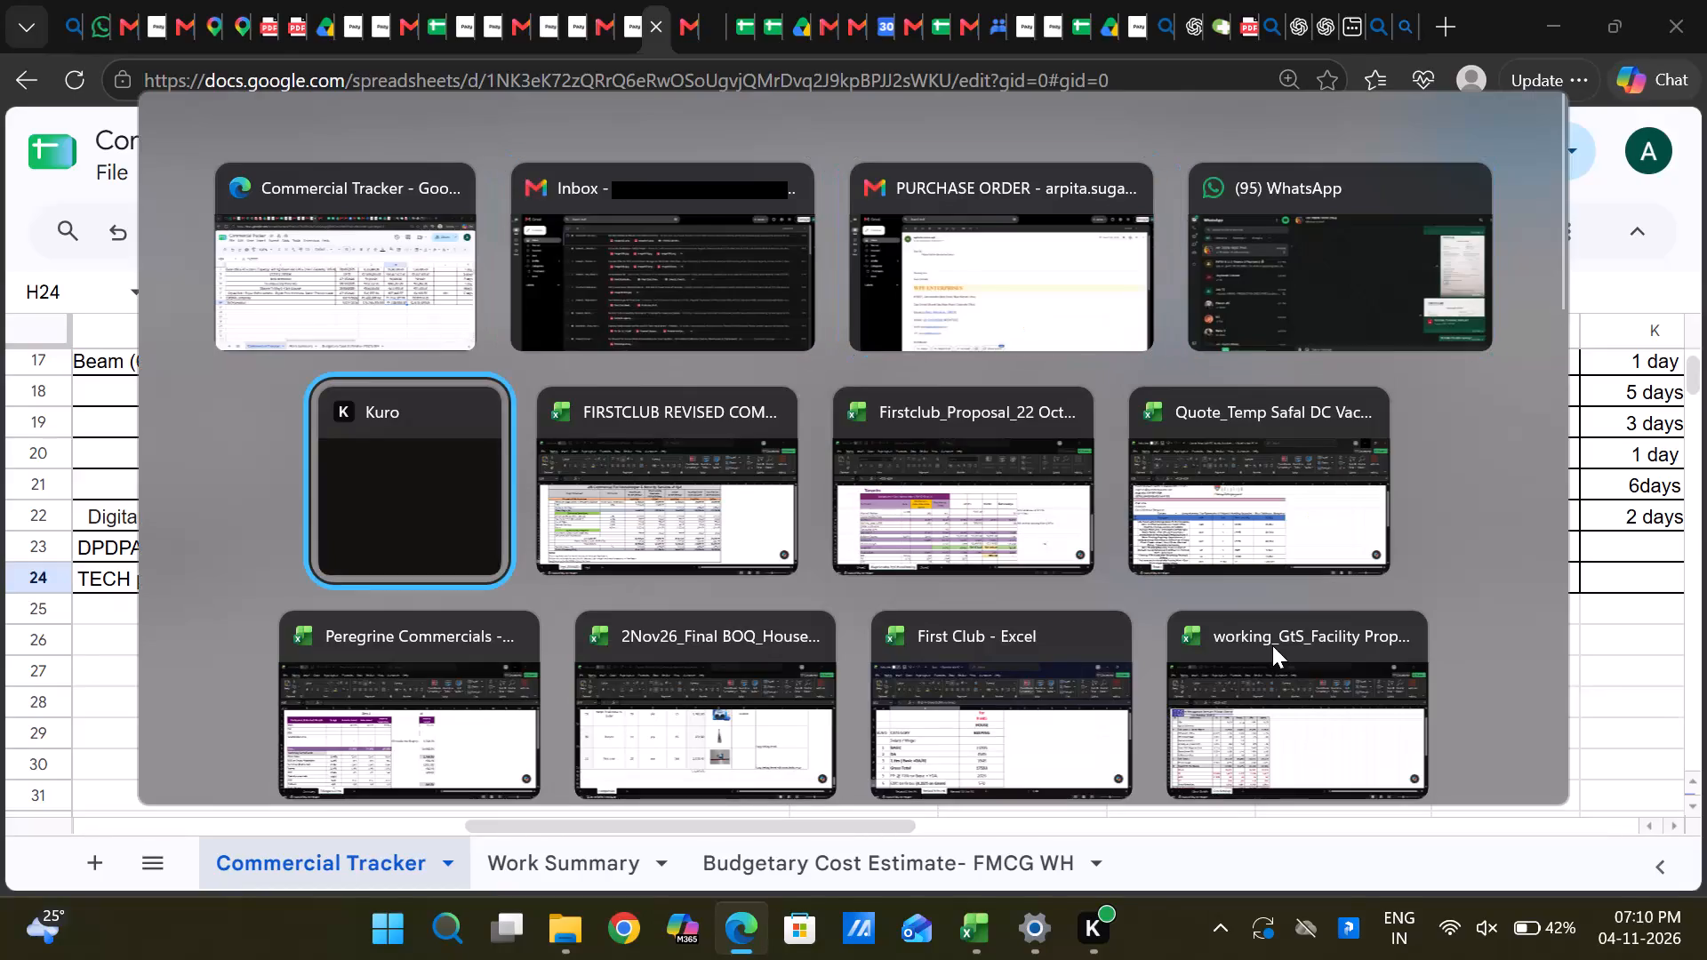
{"action": "key", "text": "alt+Tab"}
{"action": "key", "text": "alt+Tab"}
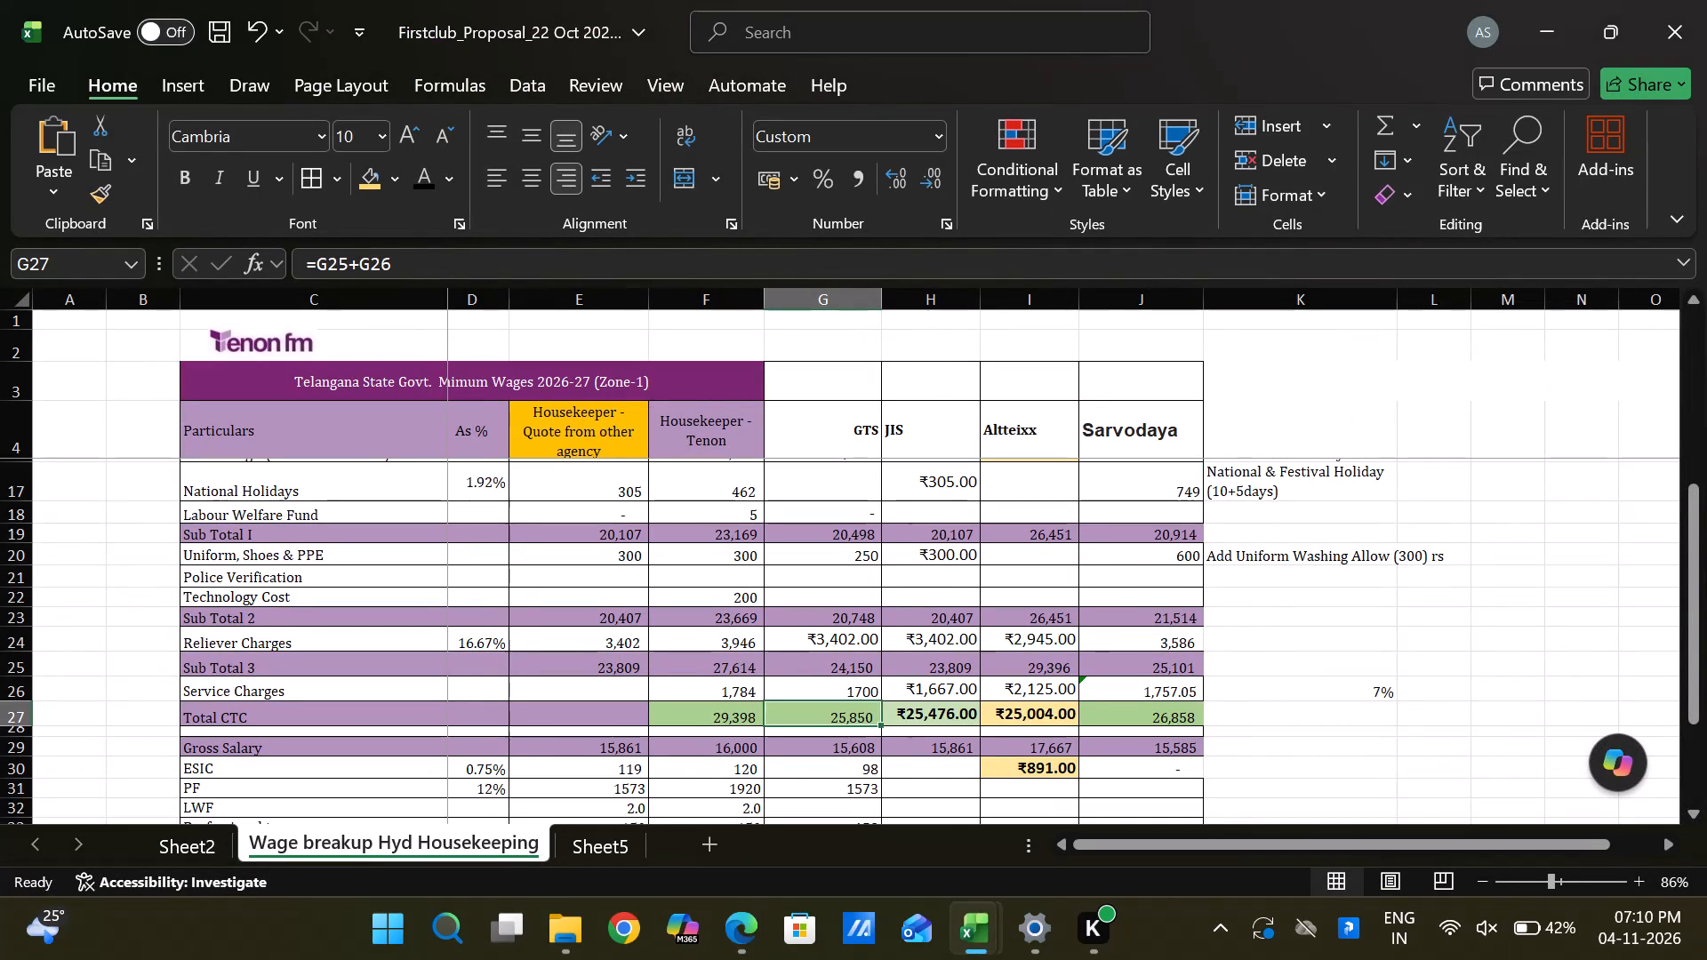
{"action": "scroll", "coordinate": [946, 600], "scroll_direction": "up", "scroll_amount": 1}
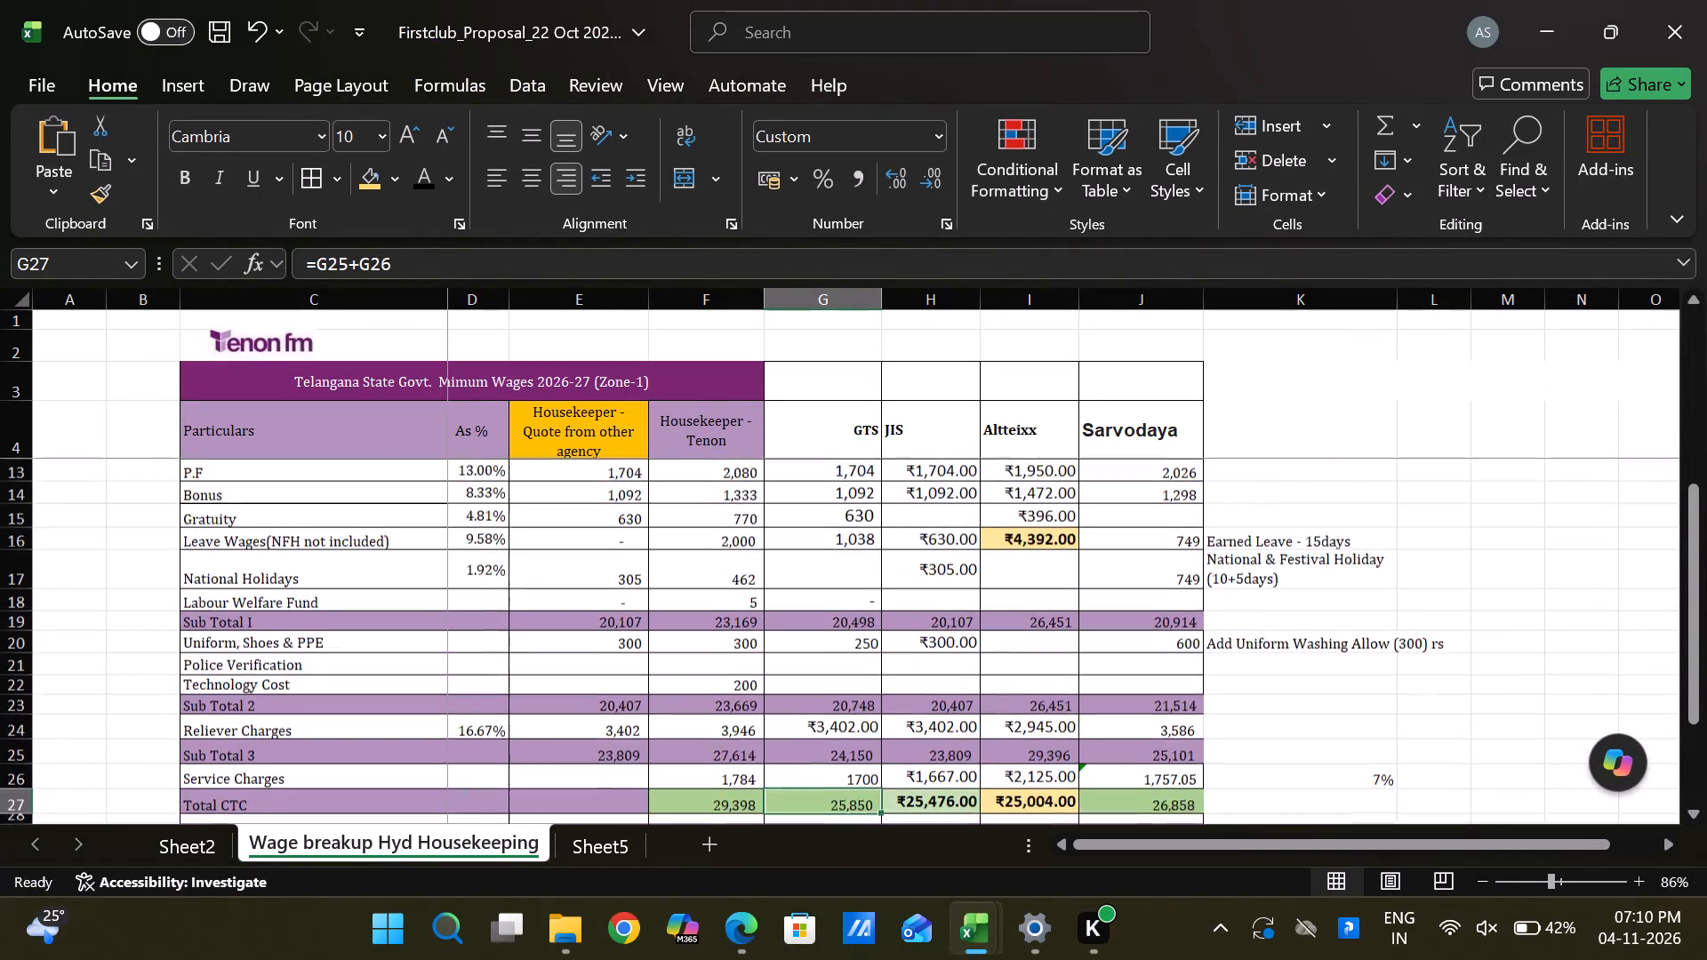
{"action": "scroll", "coordinate": [946, 600], "scroll_direction": "up", "scroll_amount": 1}
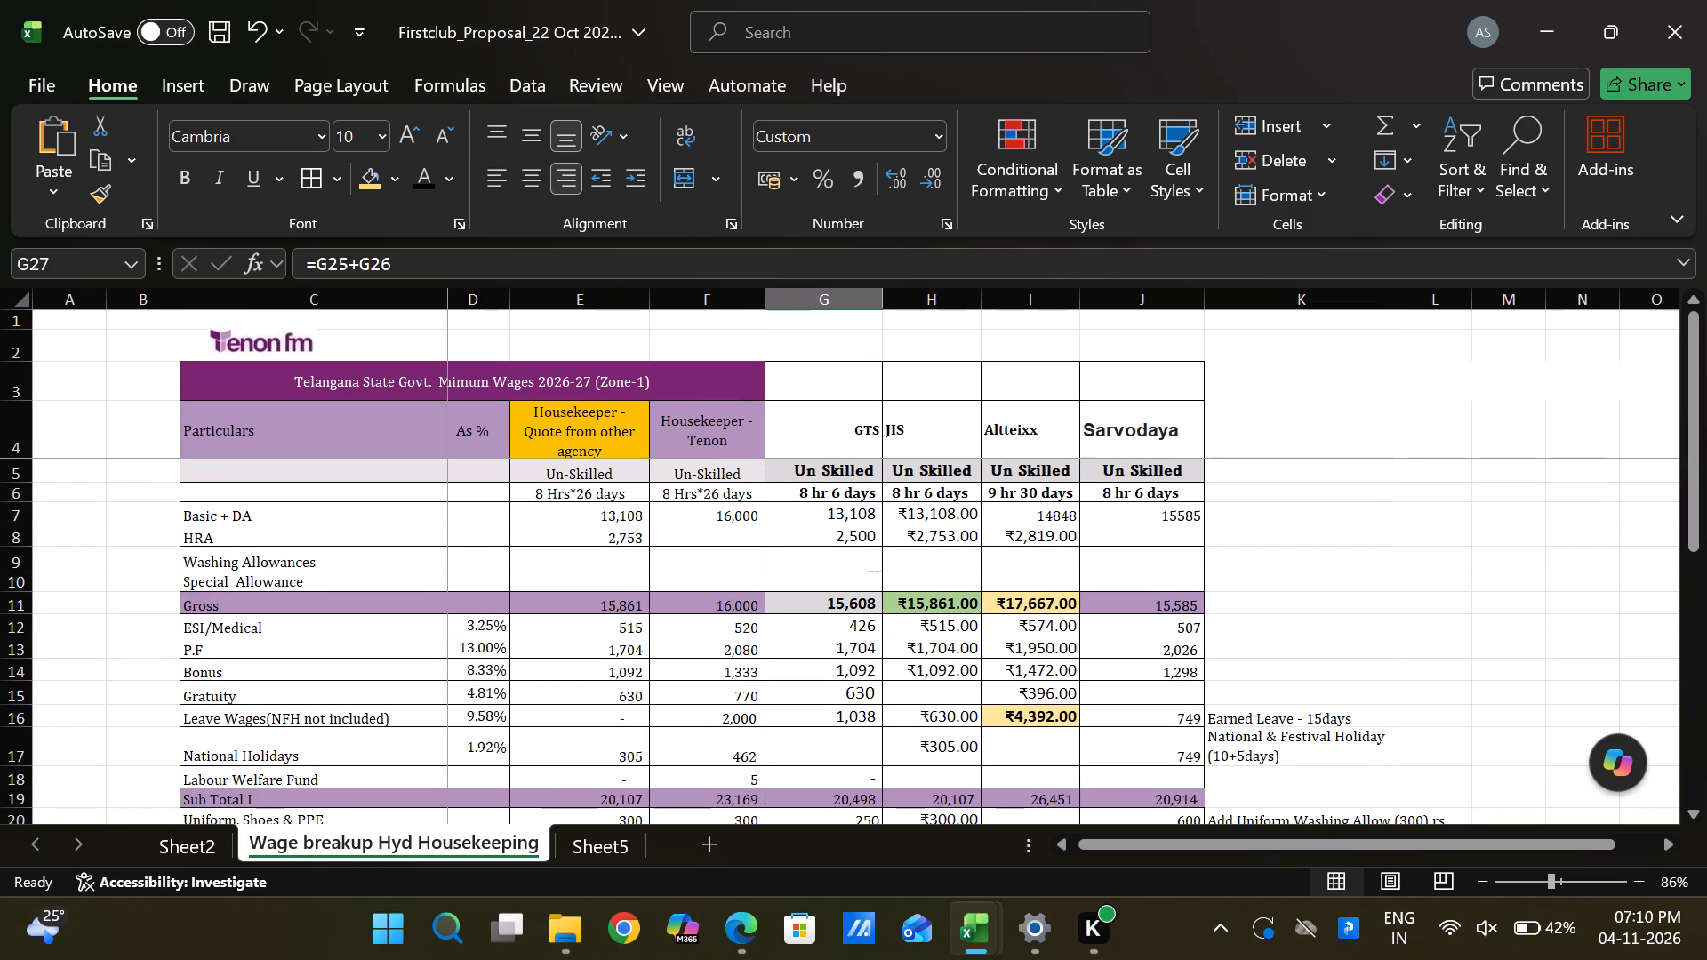
{"action": "scroll", "coordinate": [1024, 640], "scroll_direction": "down", "scroll_amount": 1}
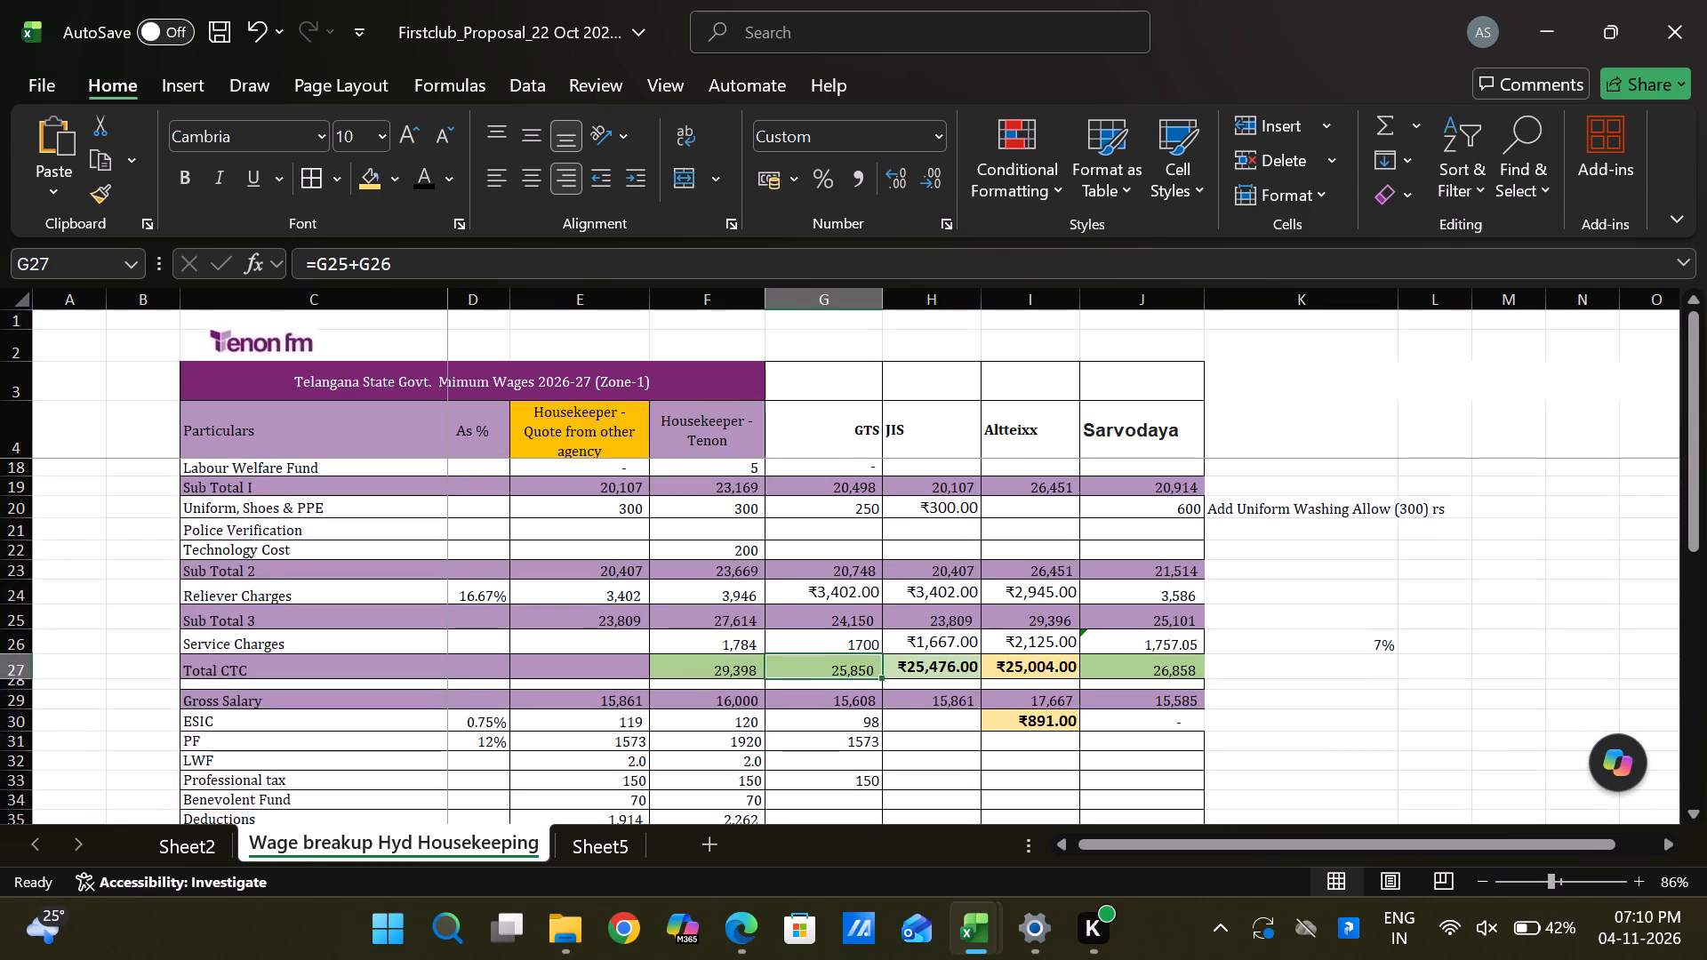
{"action": "scroll", "coordinate": [1024, 640], "scroll_direction": "down", "scroll_amount": 2}
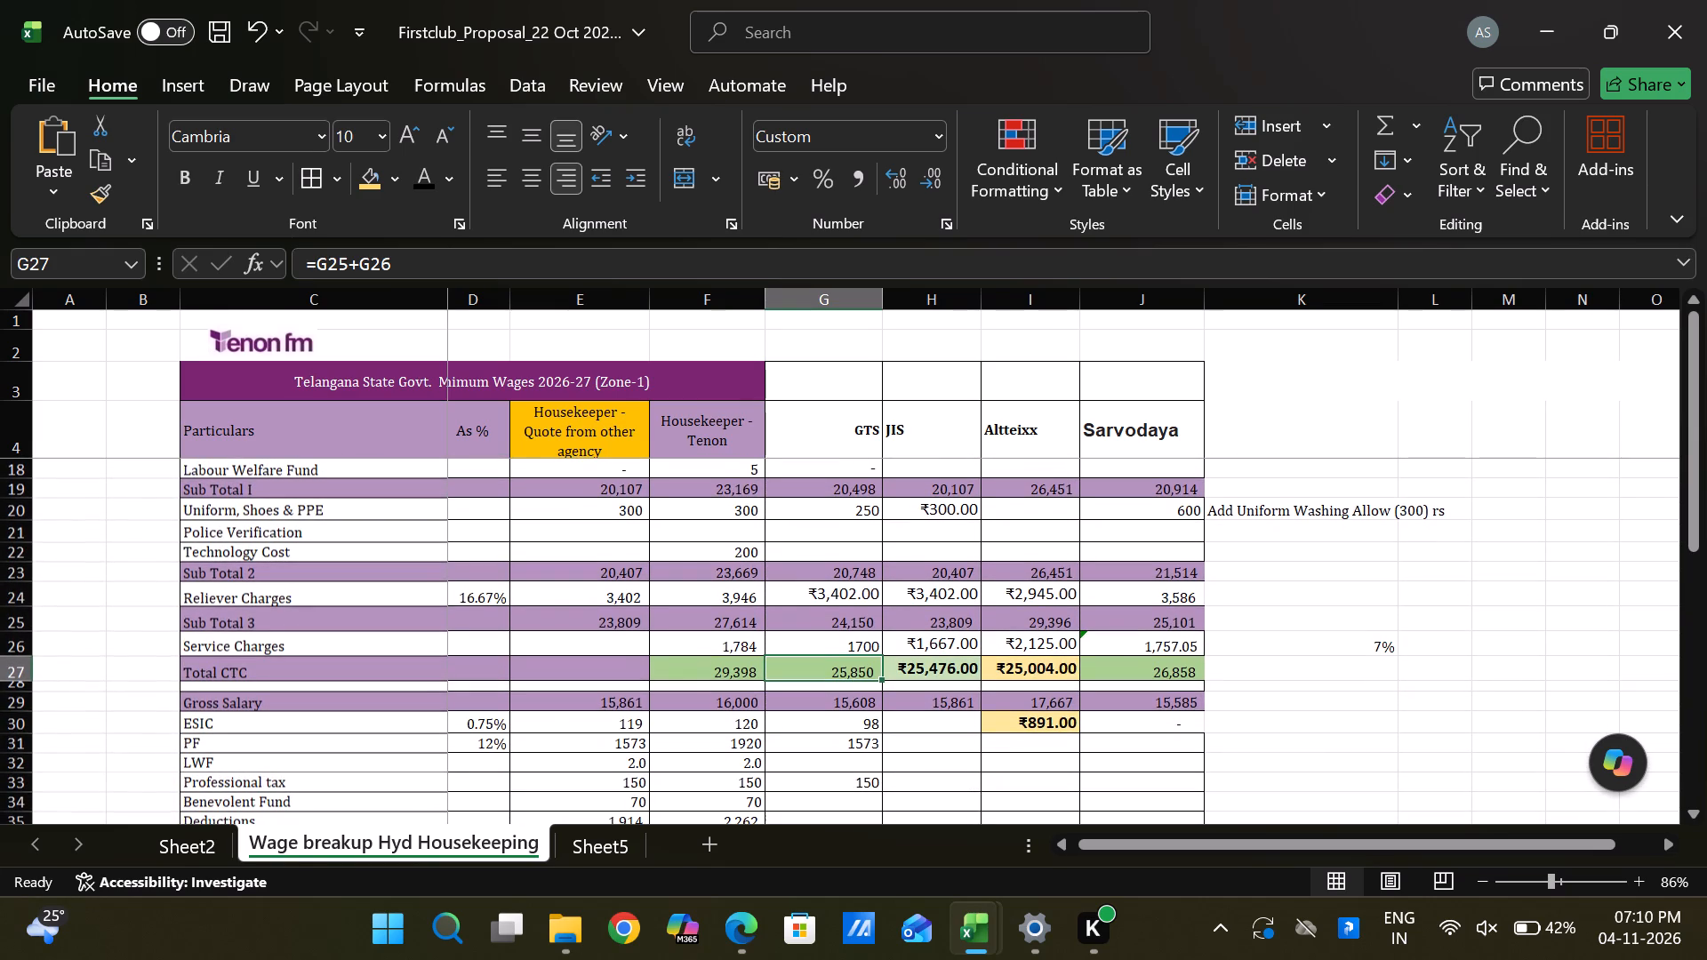
{"action": "scroll", "coordinate": [1024, 640], "scroll_direction": "down", "scroll_amount": 1}
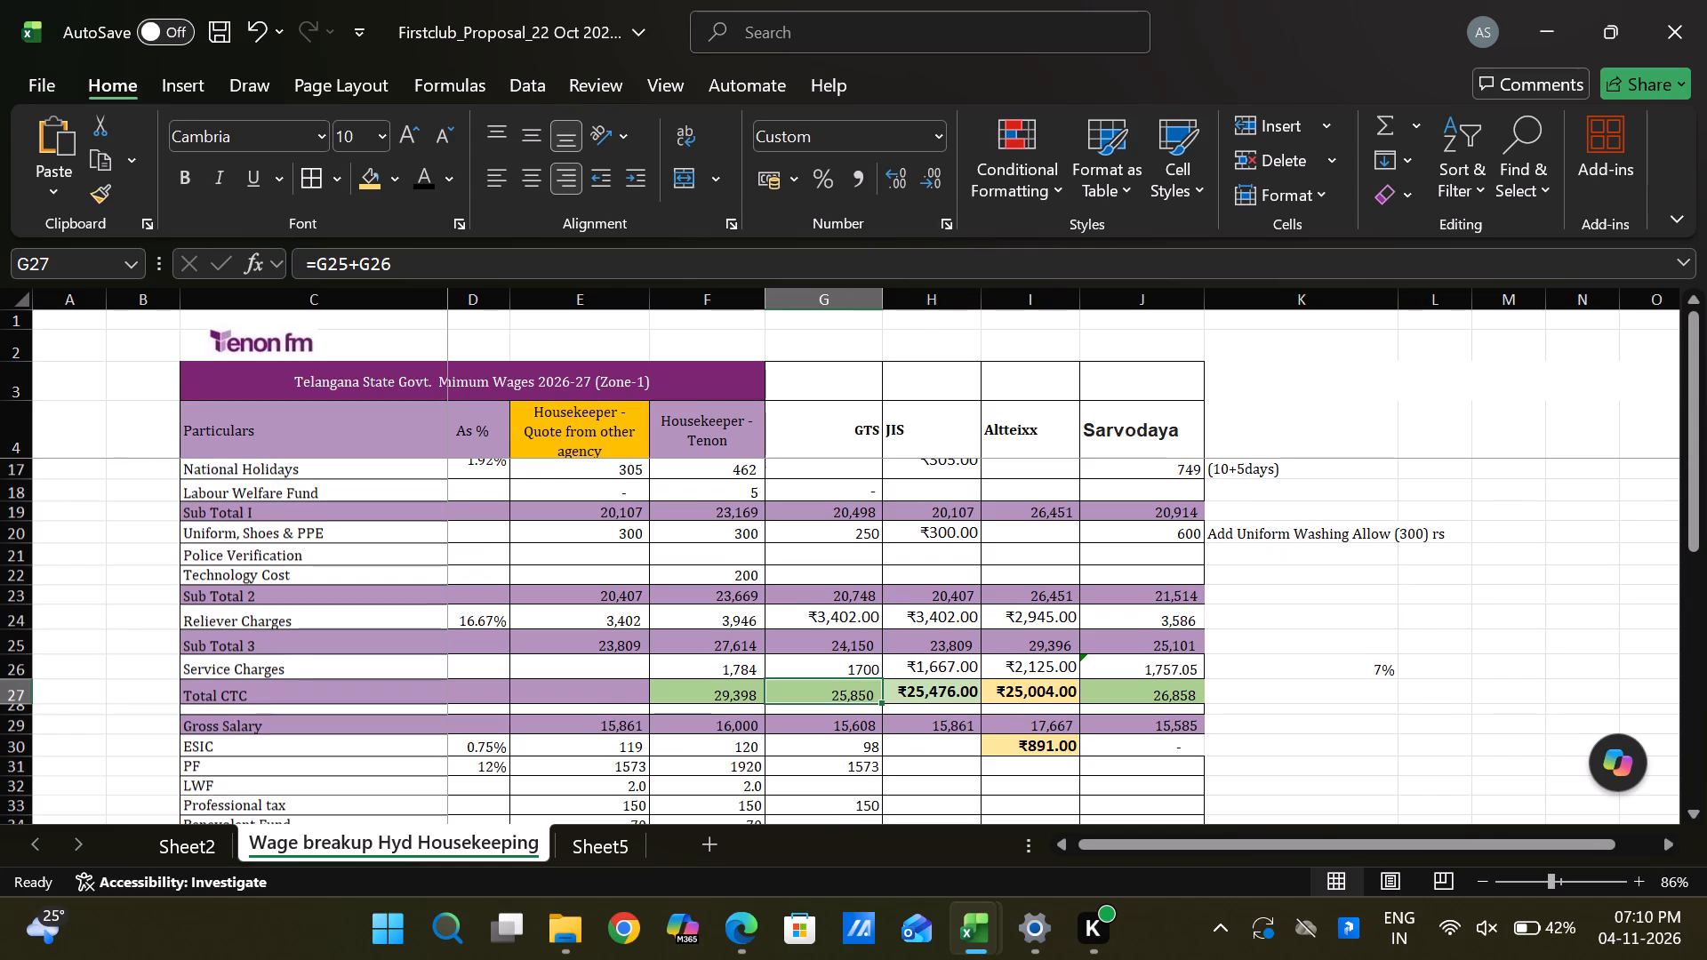
{"action": "scroll", "coordinate": [1024, 640], "scroll_direction": "down", "scroll_amount": 2}
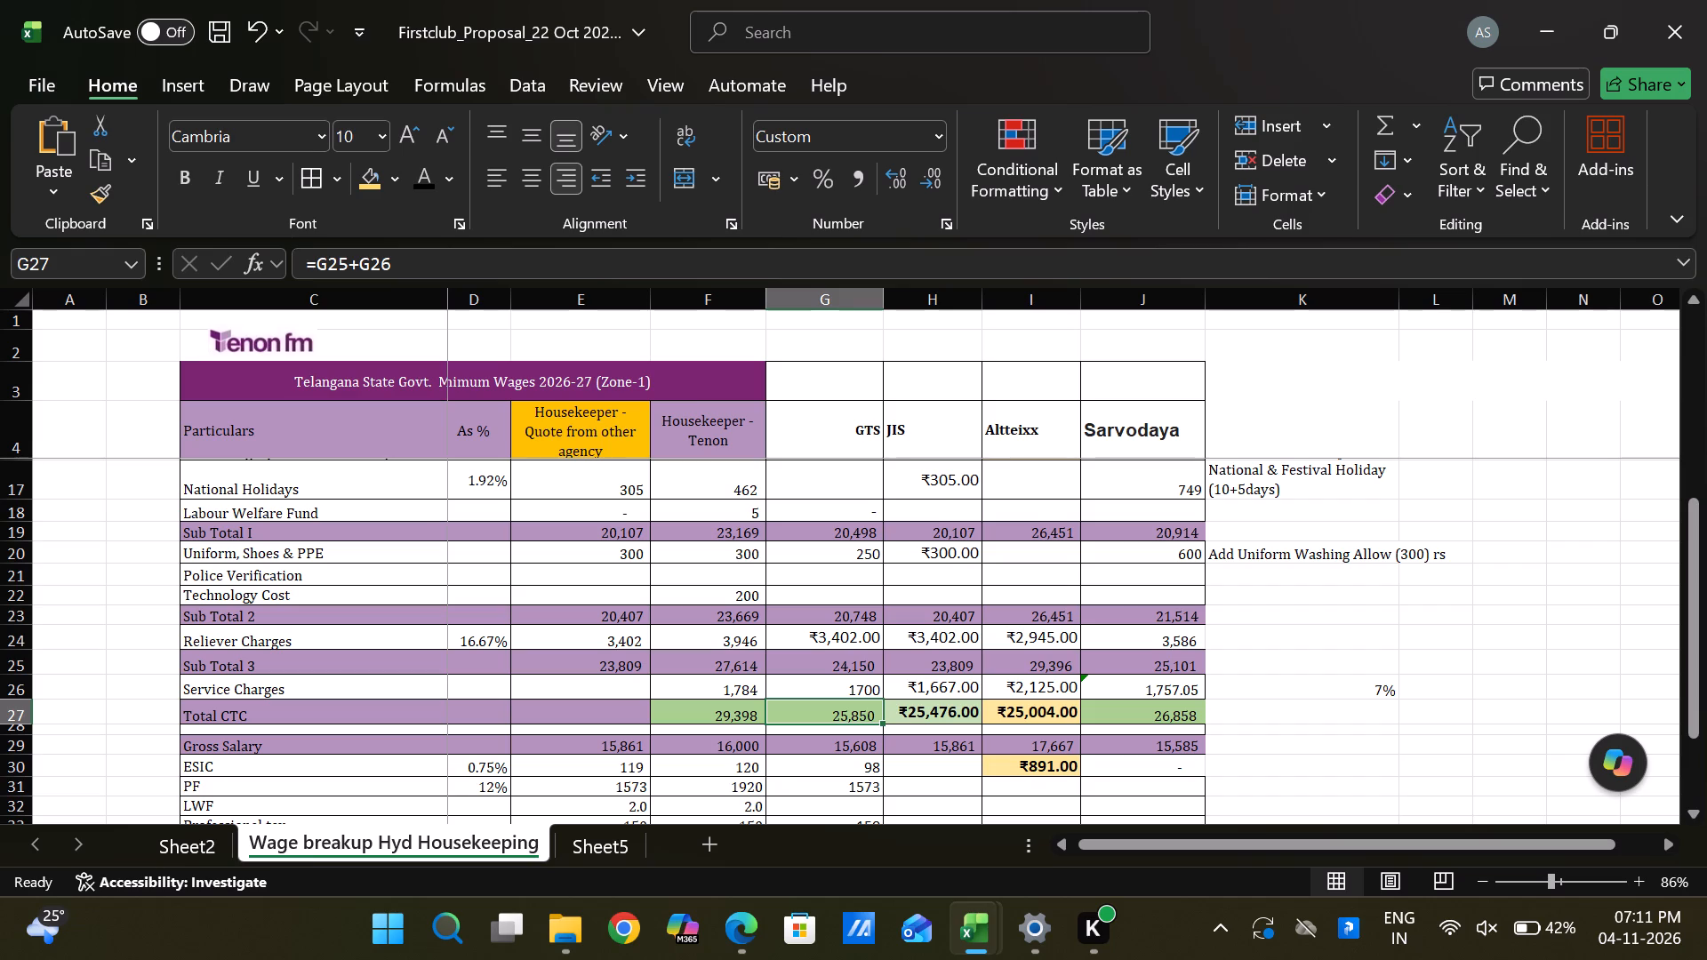
{"action": "left_click", "coordinate": [583, 480]}
{"action": "key", "text": "Right"}
{"action": "key", "text": "Right"}
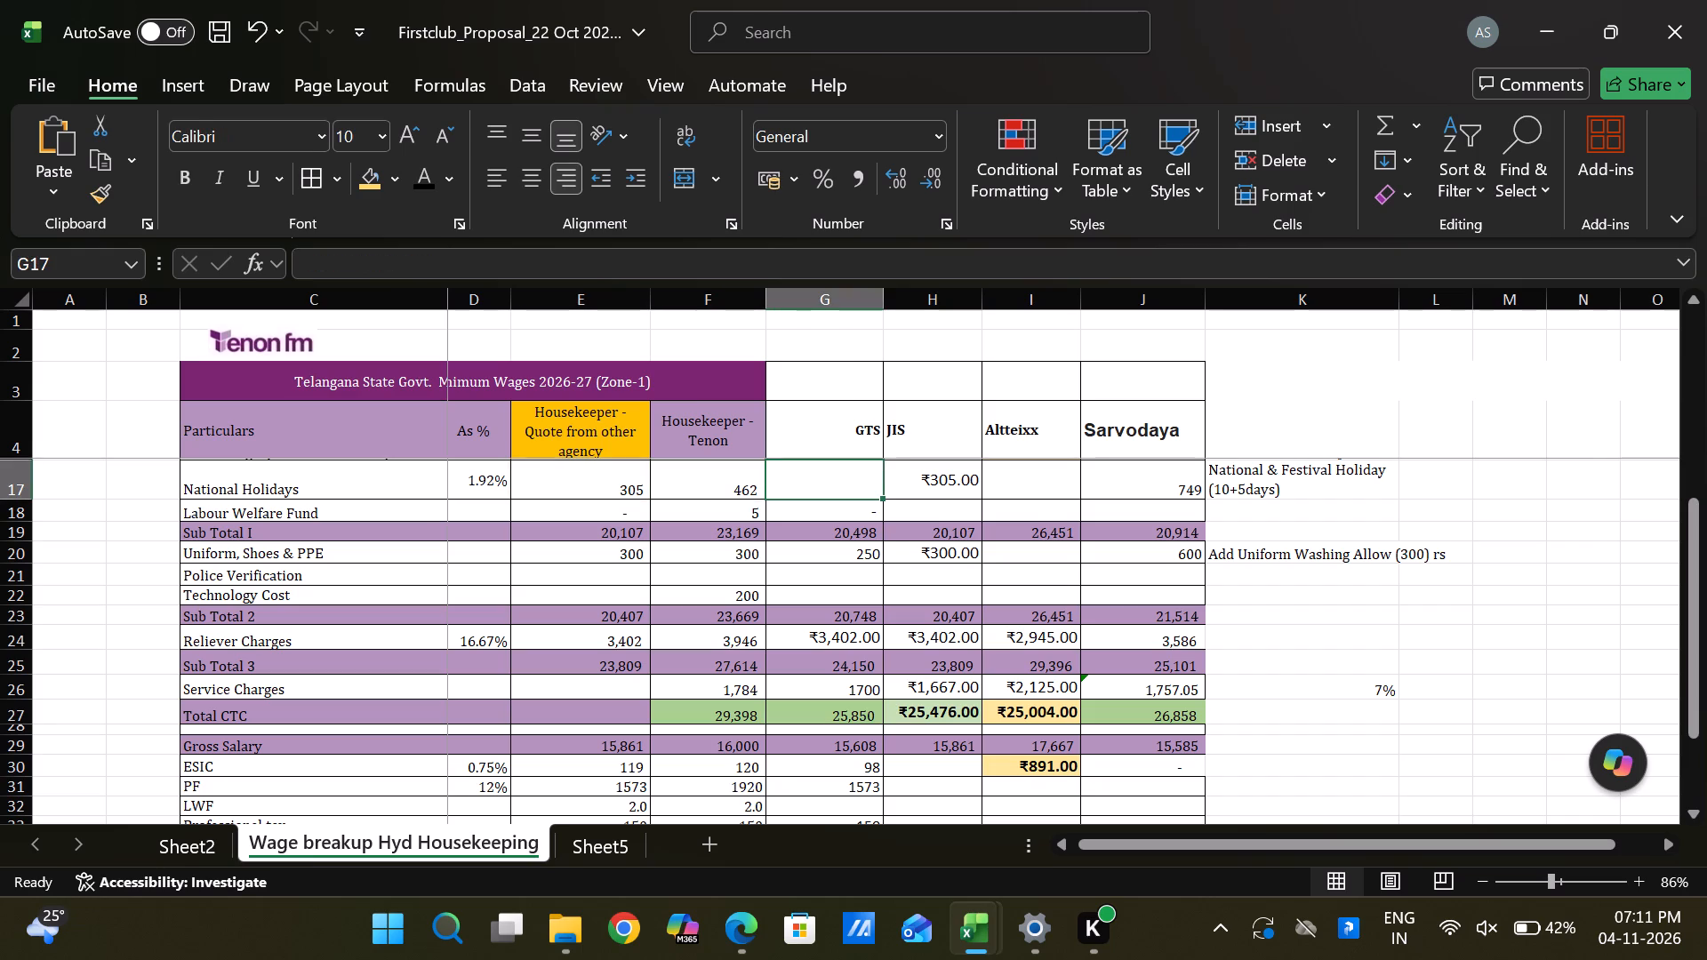
Examine the GTS column of the Hyderabad housekeeping wage breakup, from Basic + DA through the sub totals to Total CTC.
{"action": "key", "text": "Down"}
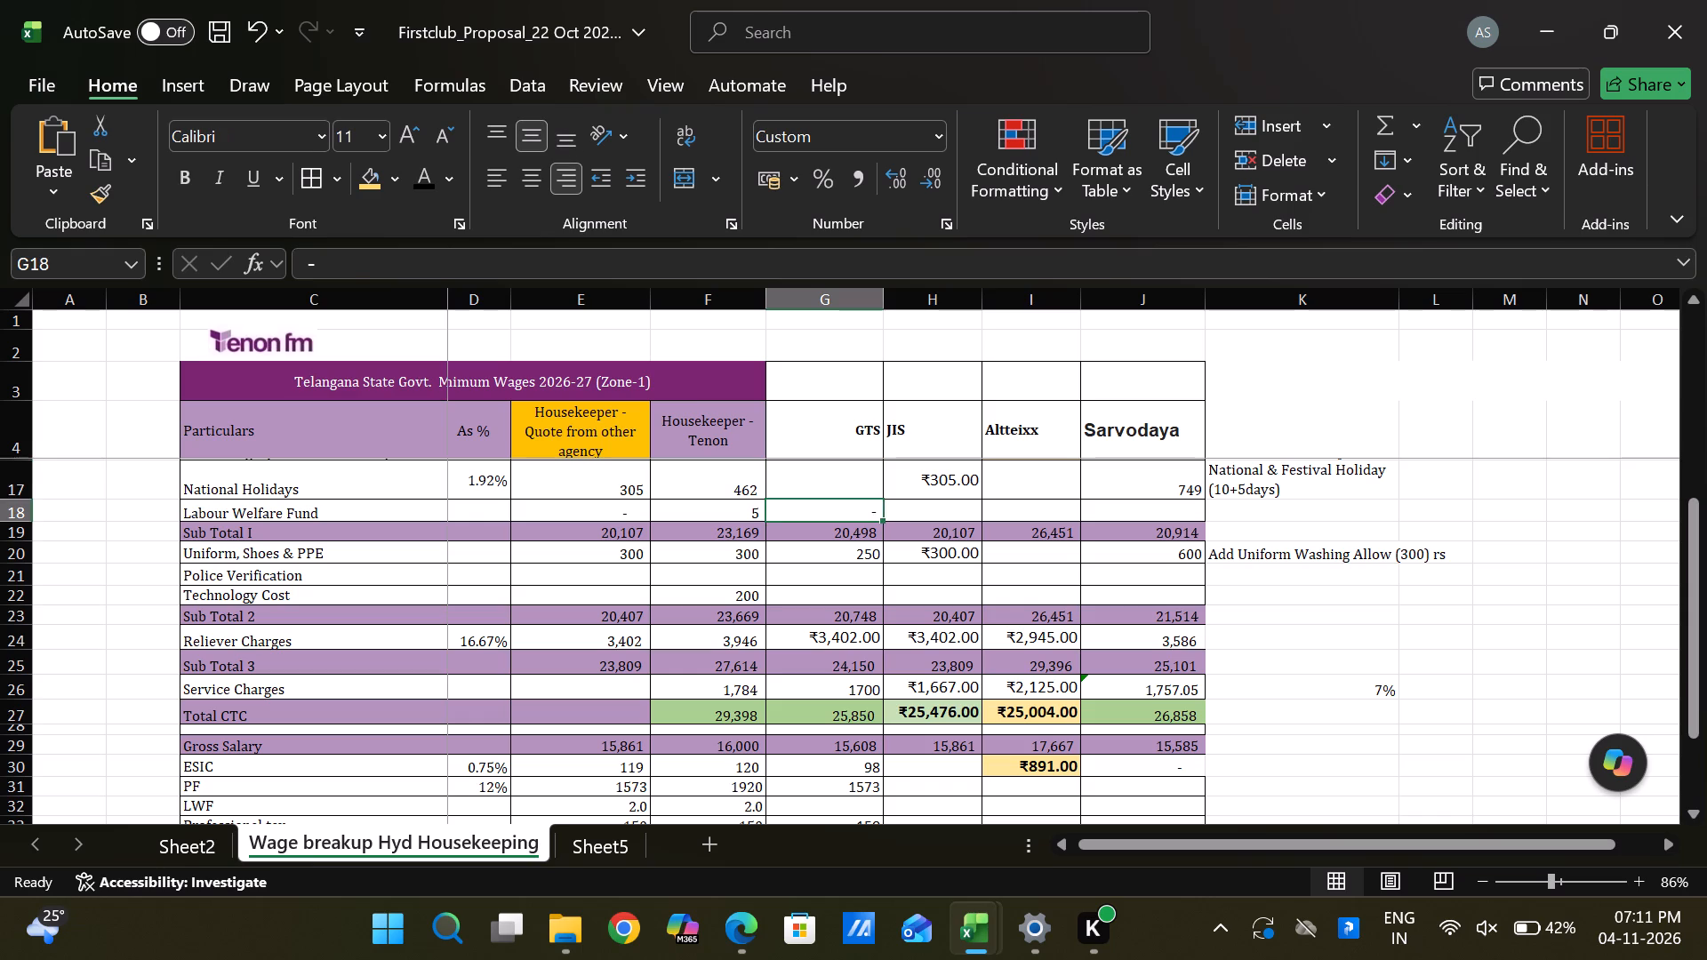
{"action": "key", "text": "Down"}
{"action": "scroll", "coordinate": [583, 480], "scroll_direction": "up", "scroll_amount": 1}
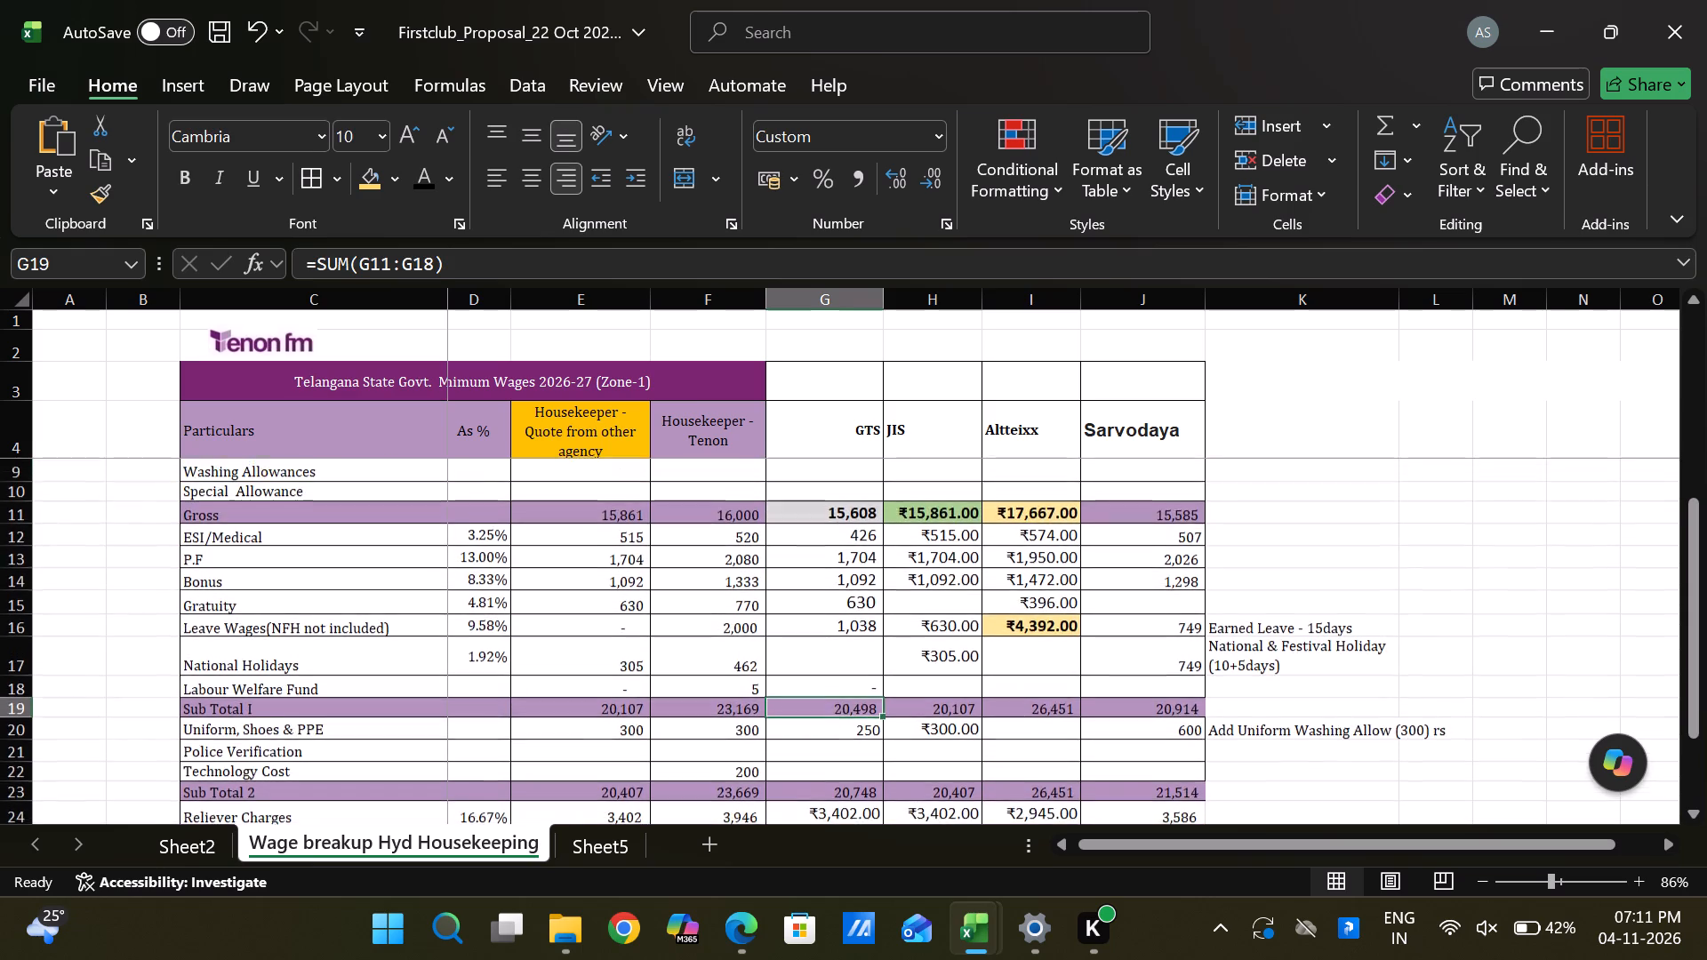
{"action": "scroll", "coordinate": [583, 480], "scroll_direction": "up", "scroll_amount": 2}
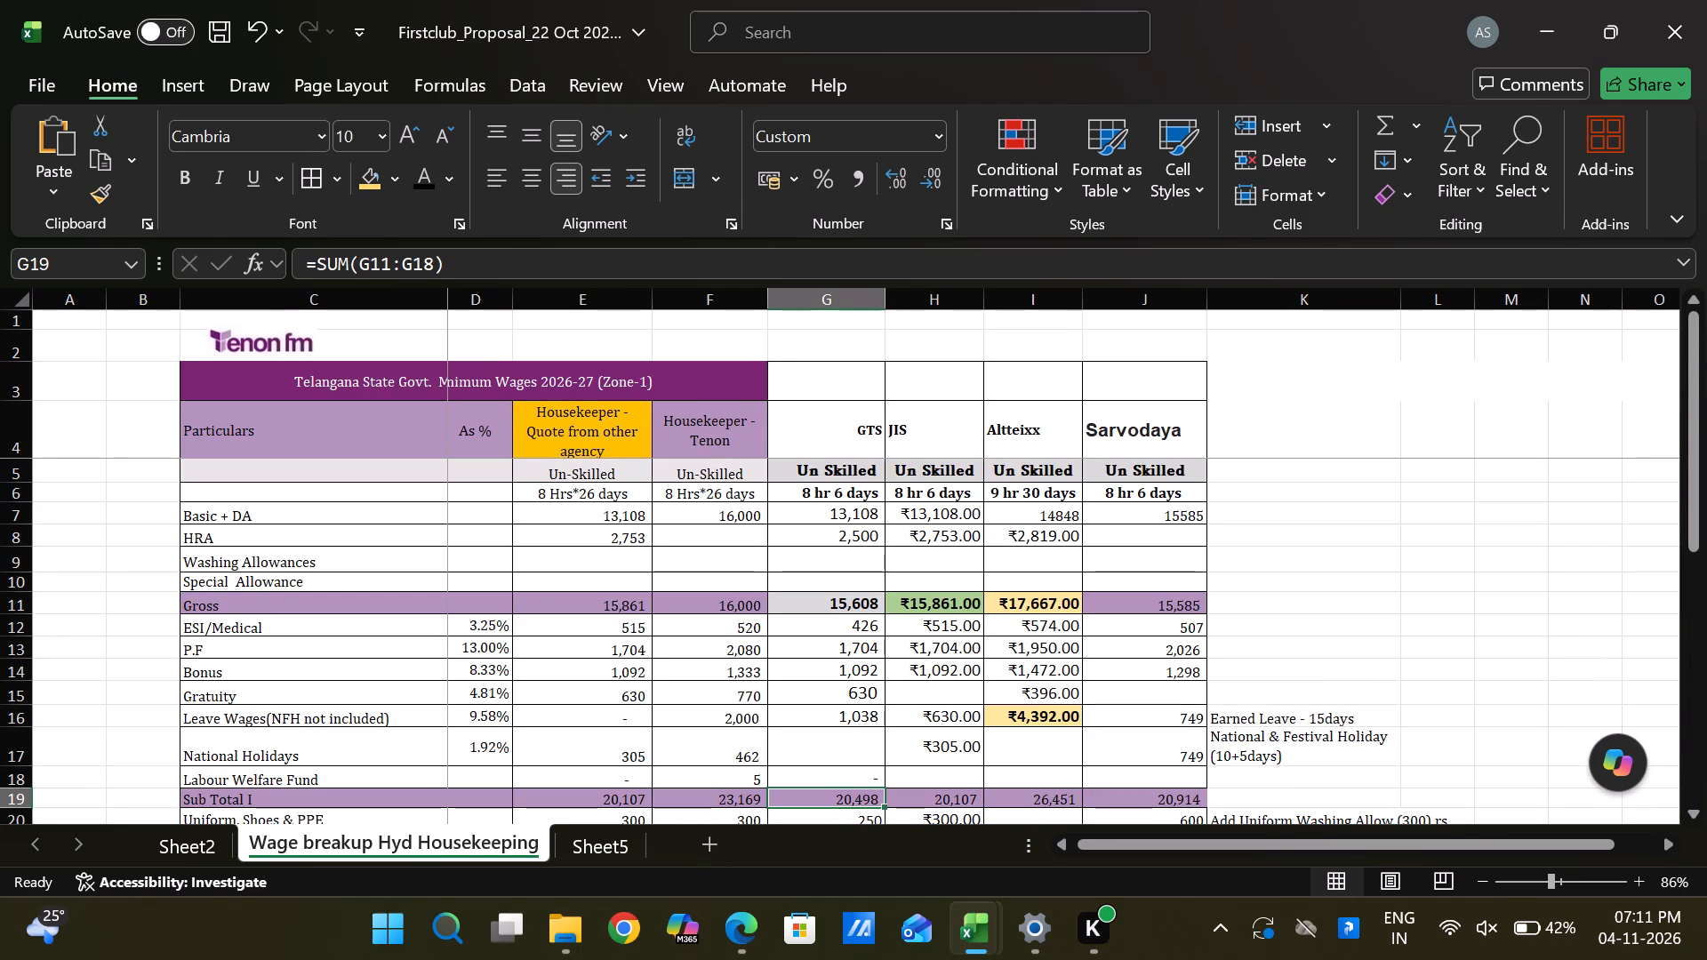
{"action": "left_click", "coordinate": [641, 512]}
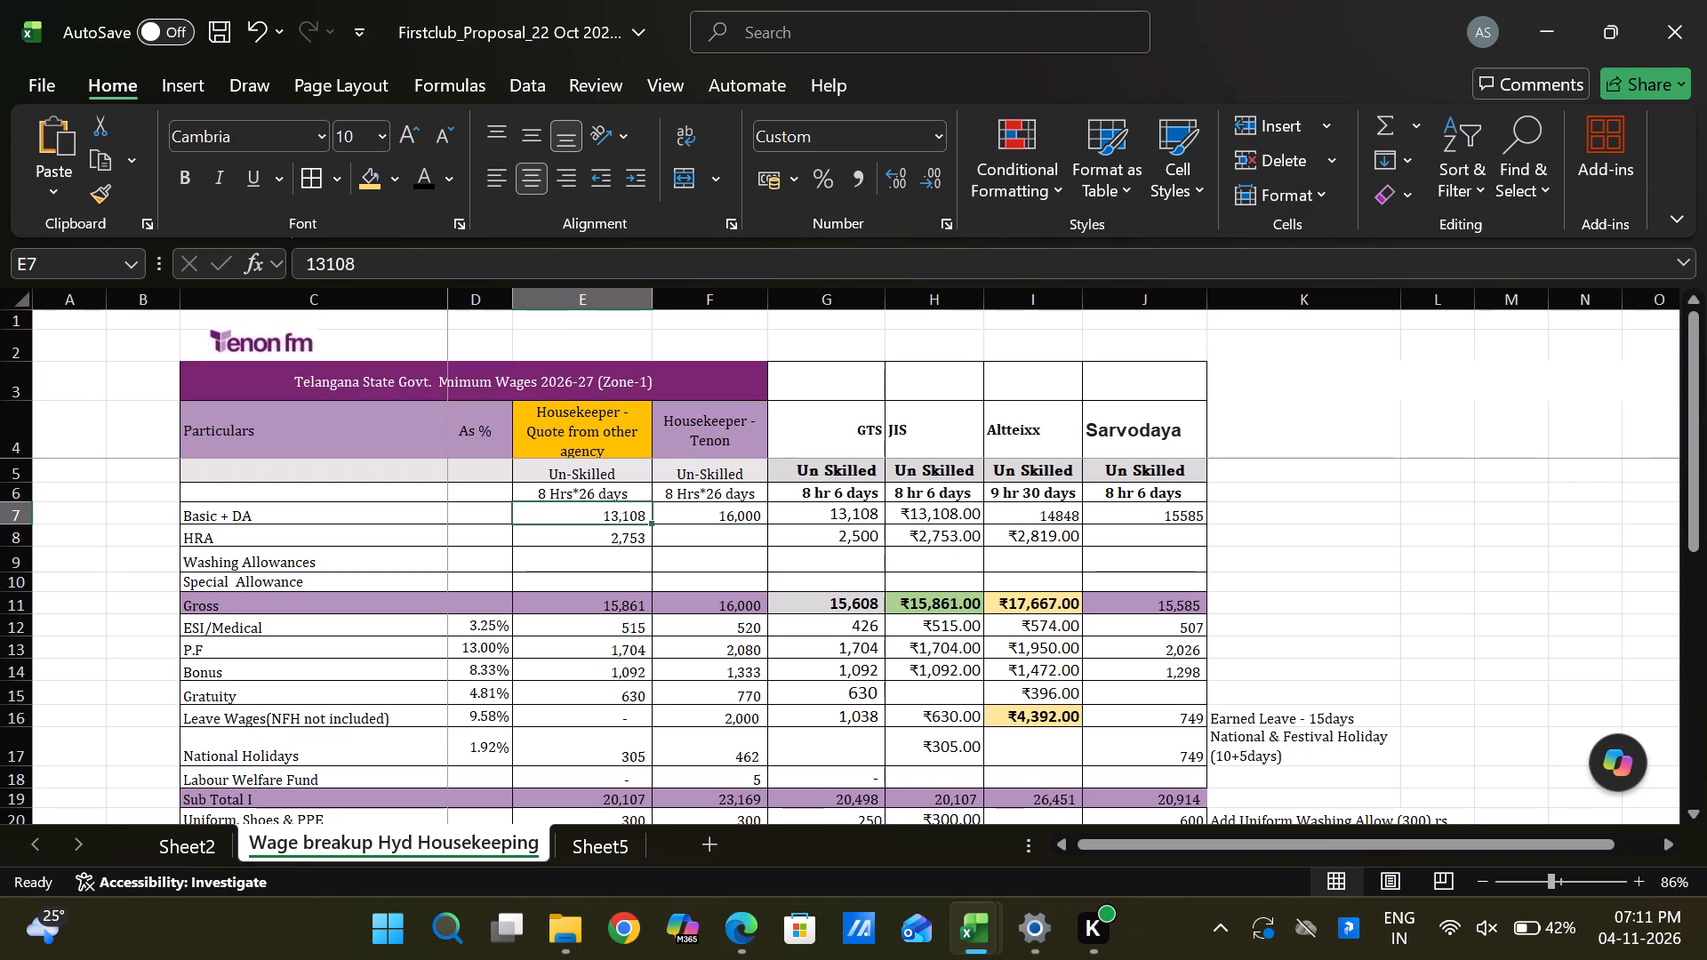
{"action": "key", "text": "Right"}
{"action": "key", "text": "Right"}
{"action": "key", "text": "Down"}
{"action": "key", "text": "Down"}
{"action": "key", "text": "Down"}
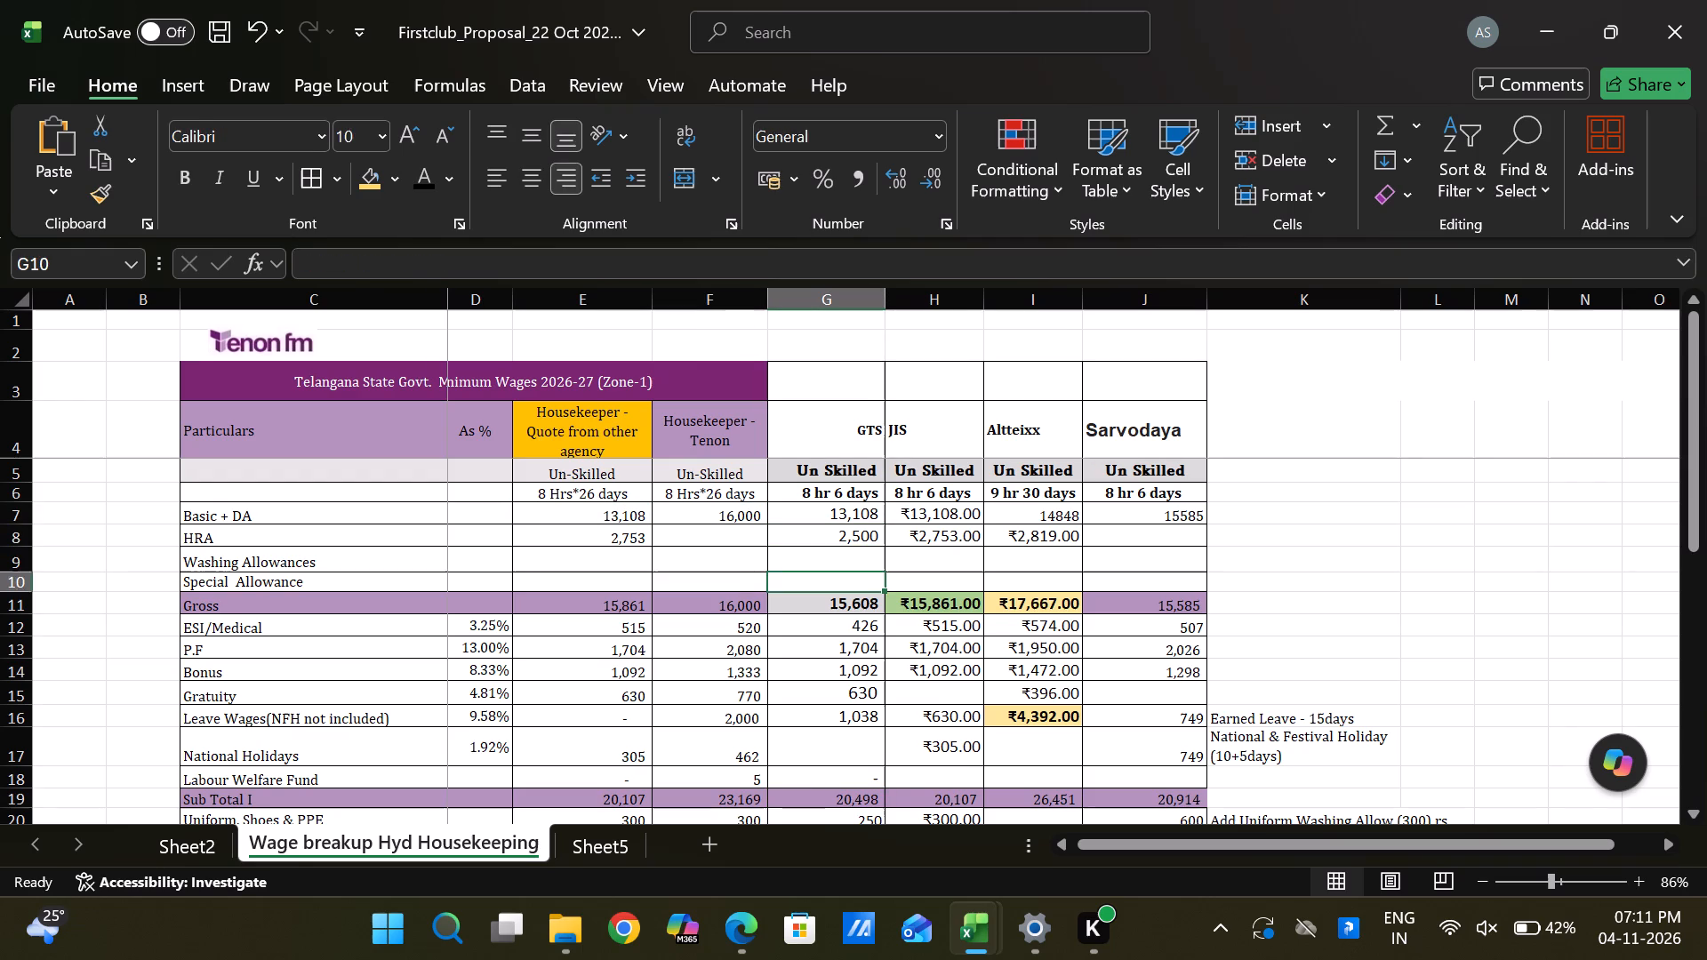
{"action": "key", "text": "Down"}
{"action": "key", "text": "Down"}
{"action": "key", "text": "Down"}
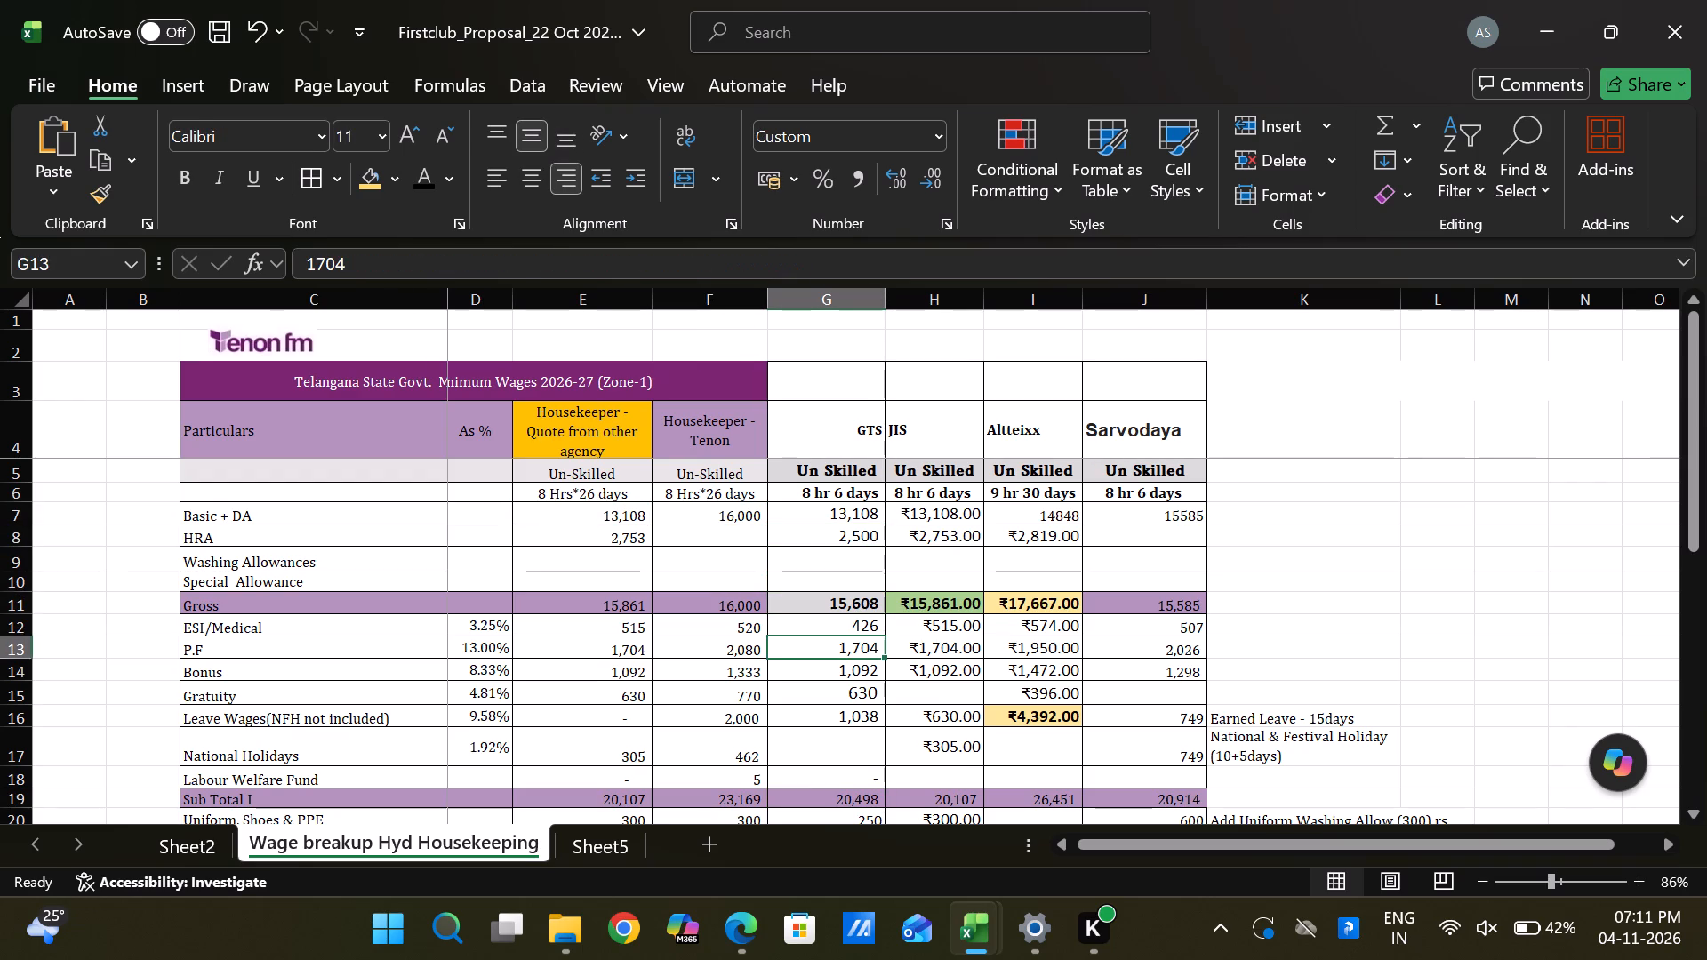
{"action": "scroll", "coordinate": [641, 512], "scroll_direction": "down", "scroll_amount": 2}
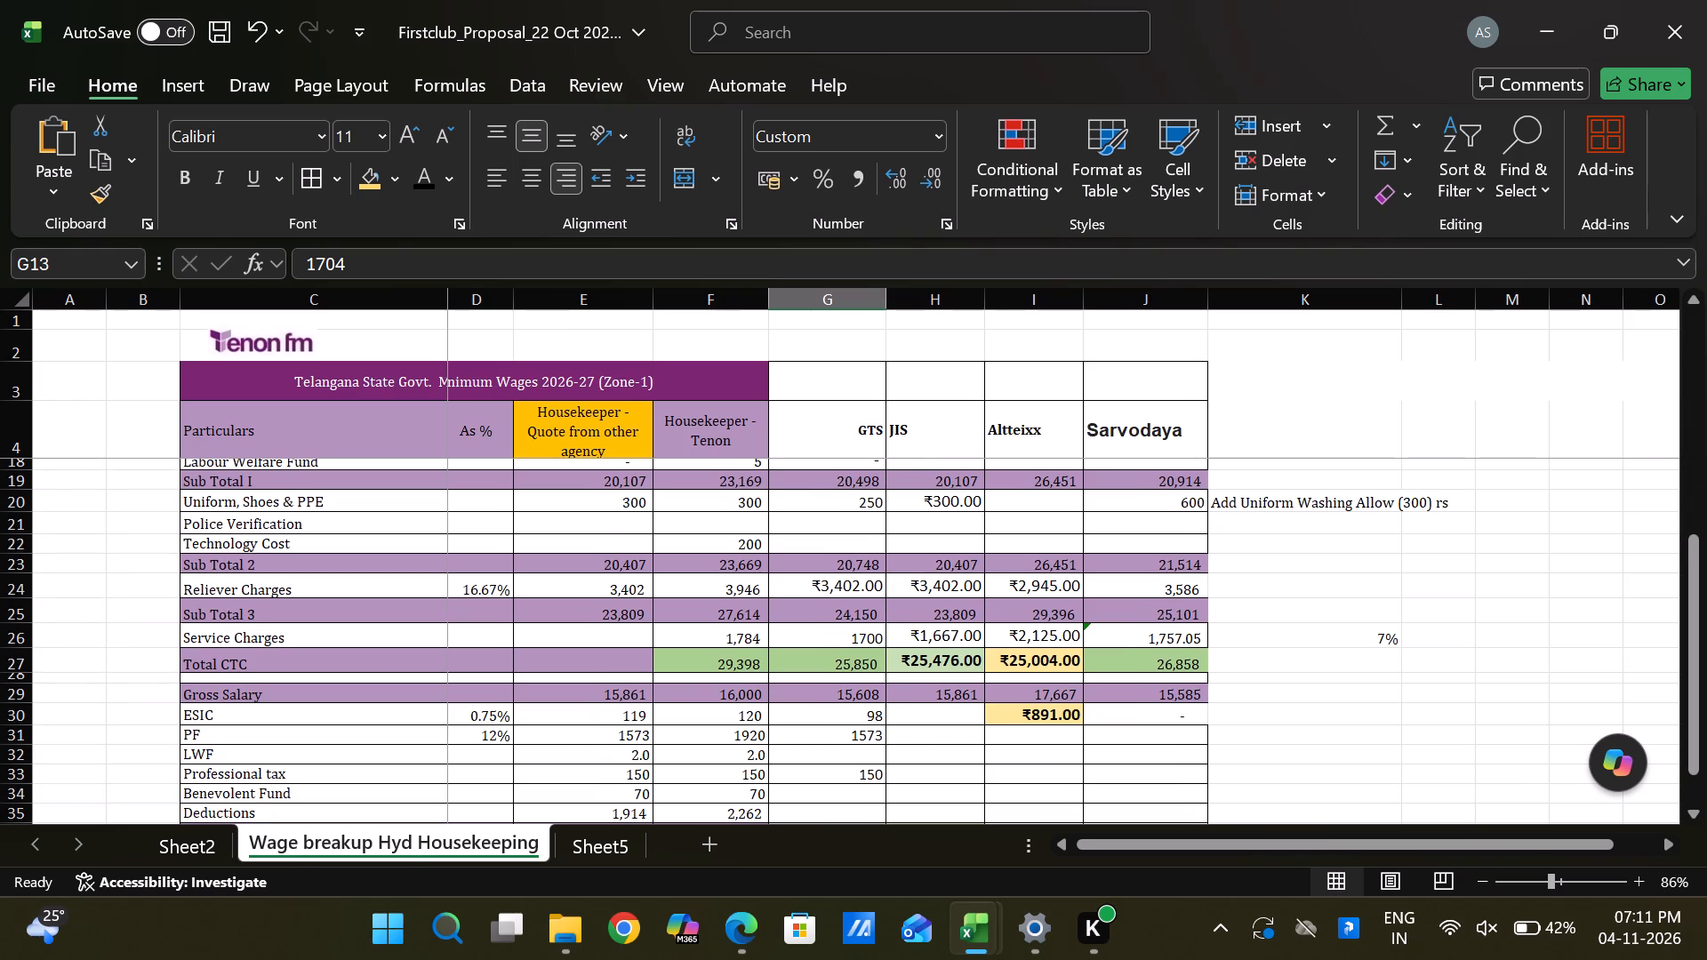
{"action": "left_click", "coordinate": [817, 662]}
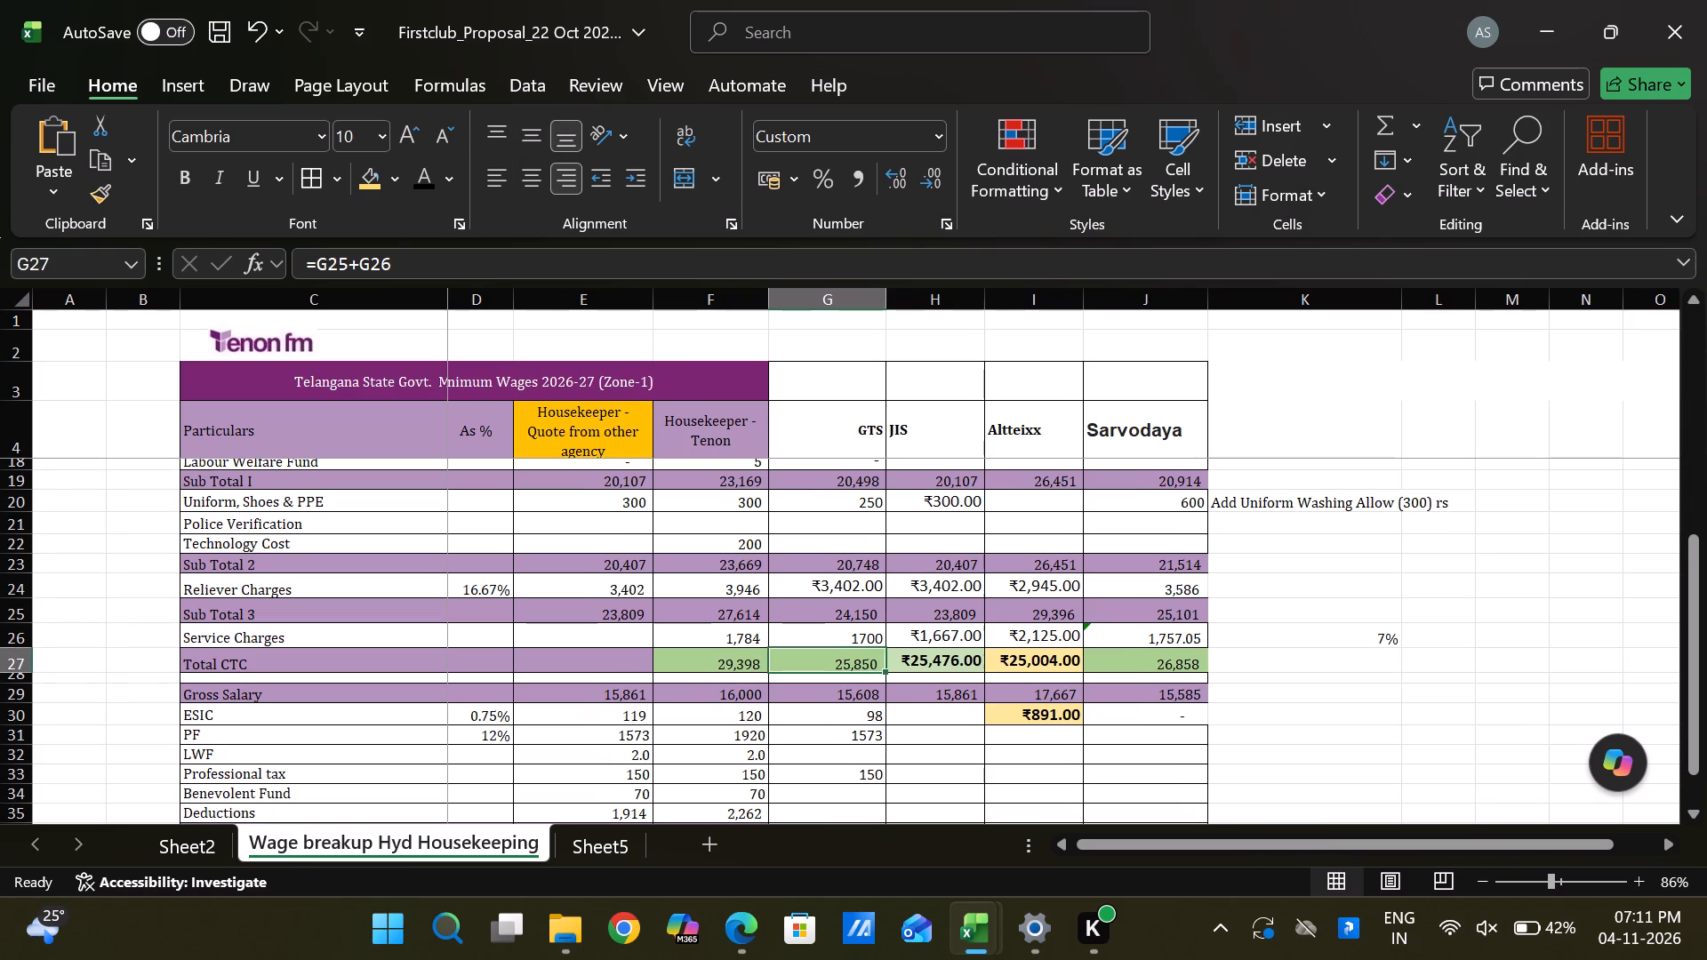
{"action": "scroll", "coordinate": [817, 662], "scroll_direction": "up", "scroll_amount": 1}
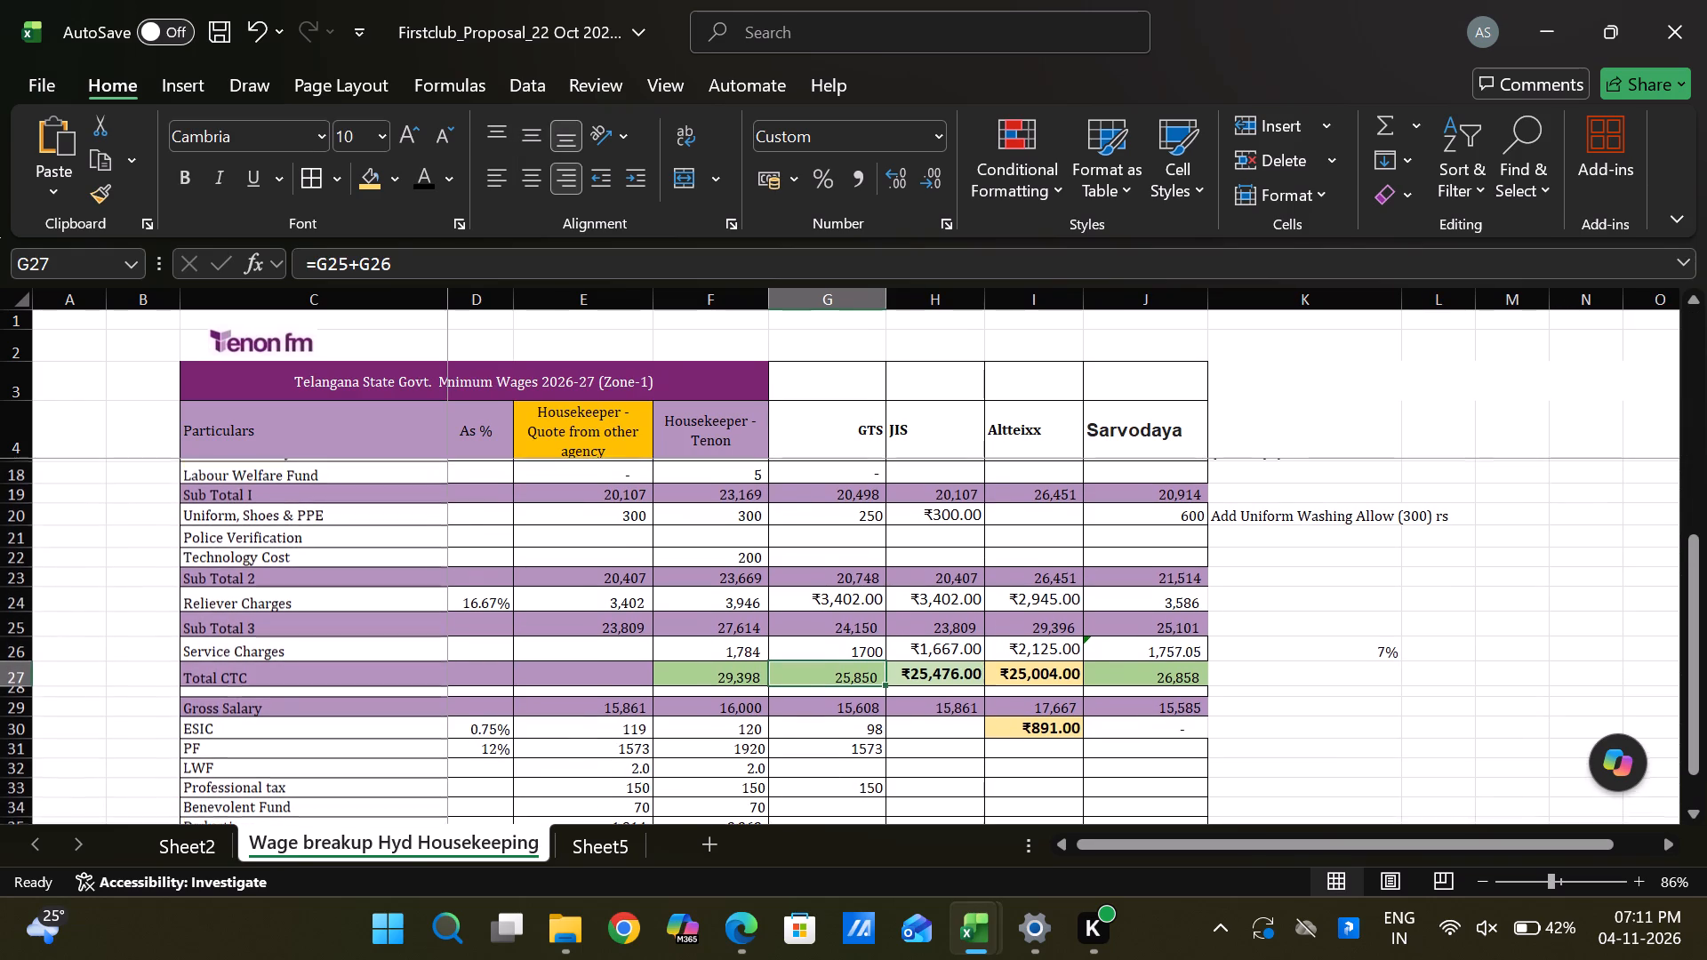
{"action": "scroll", "coordinate": [817, 662], "scroll_direction": "up", "scroll_amount": 1}
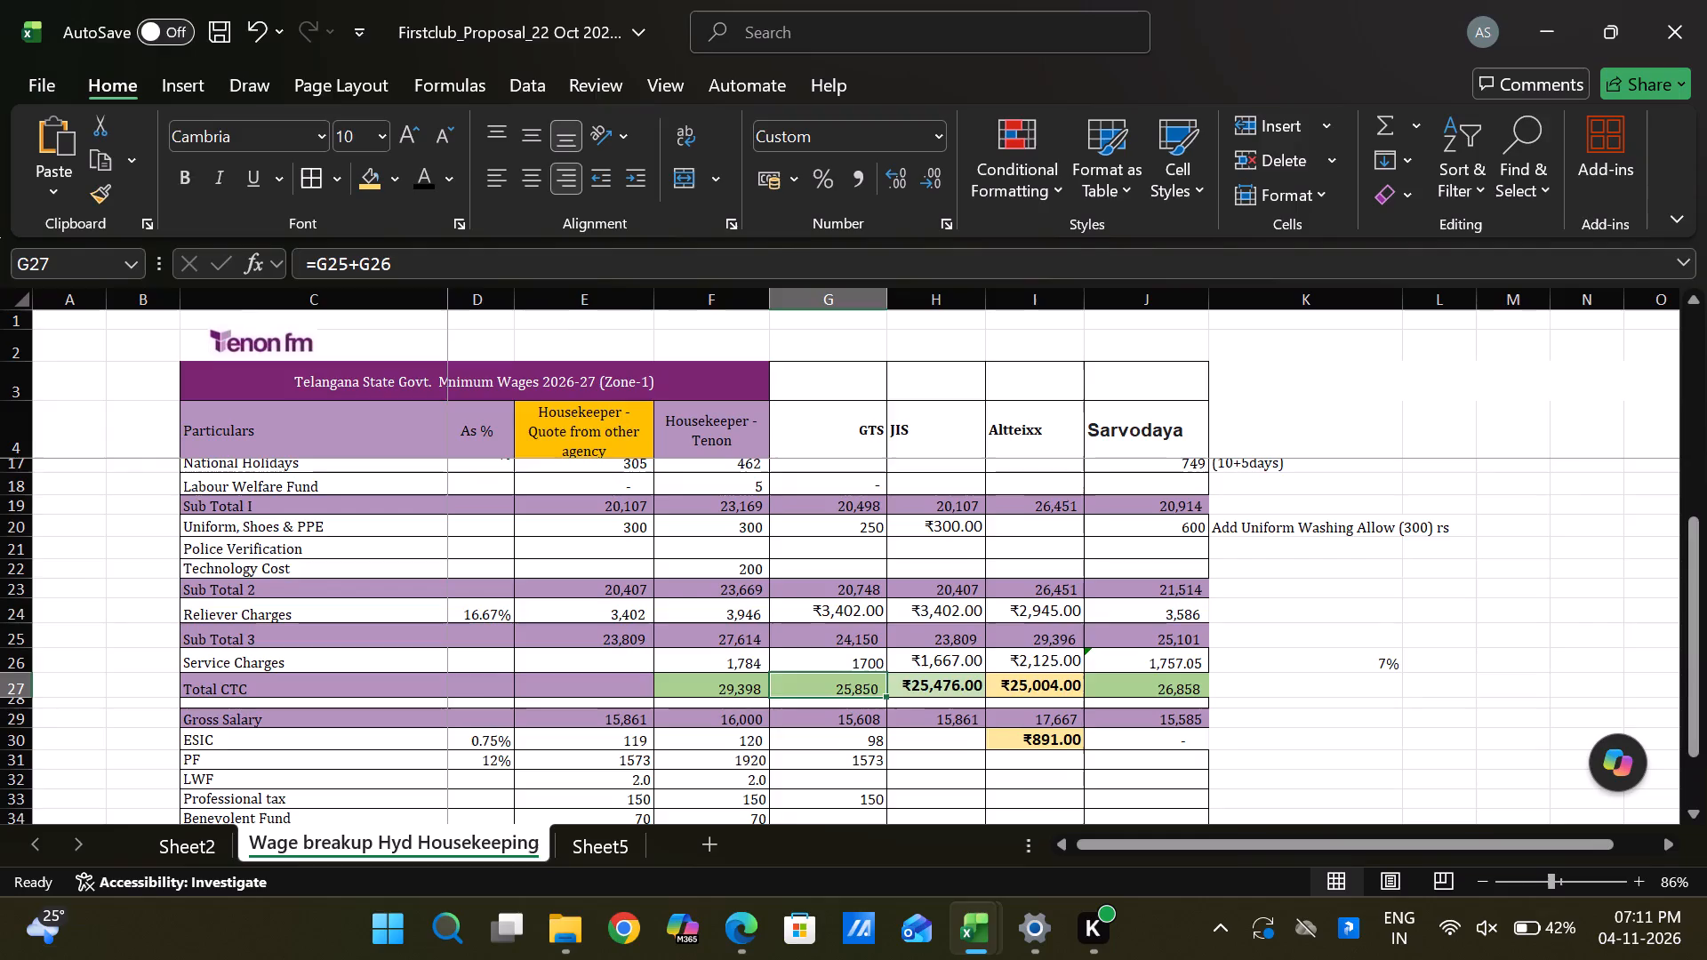
Look through the open windows to switch away from the Firstclub_Proposal workbook.
{"action": "key", "text": "alt+Tab"}
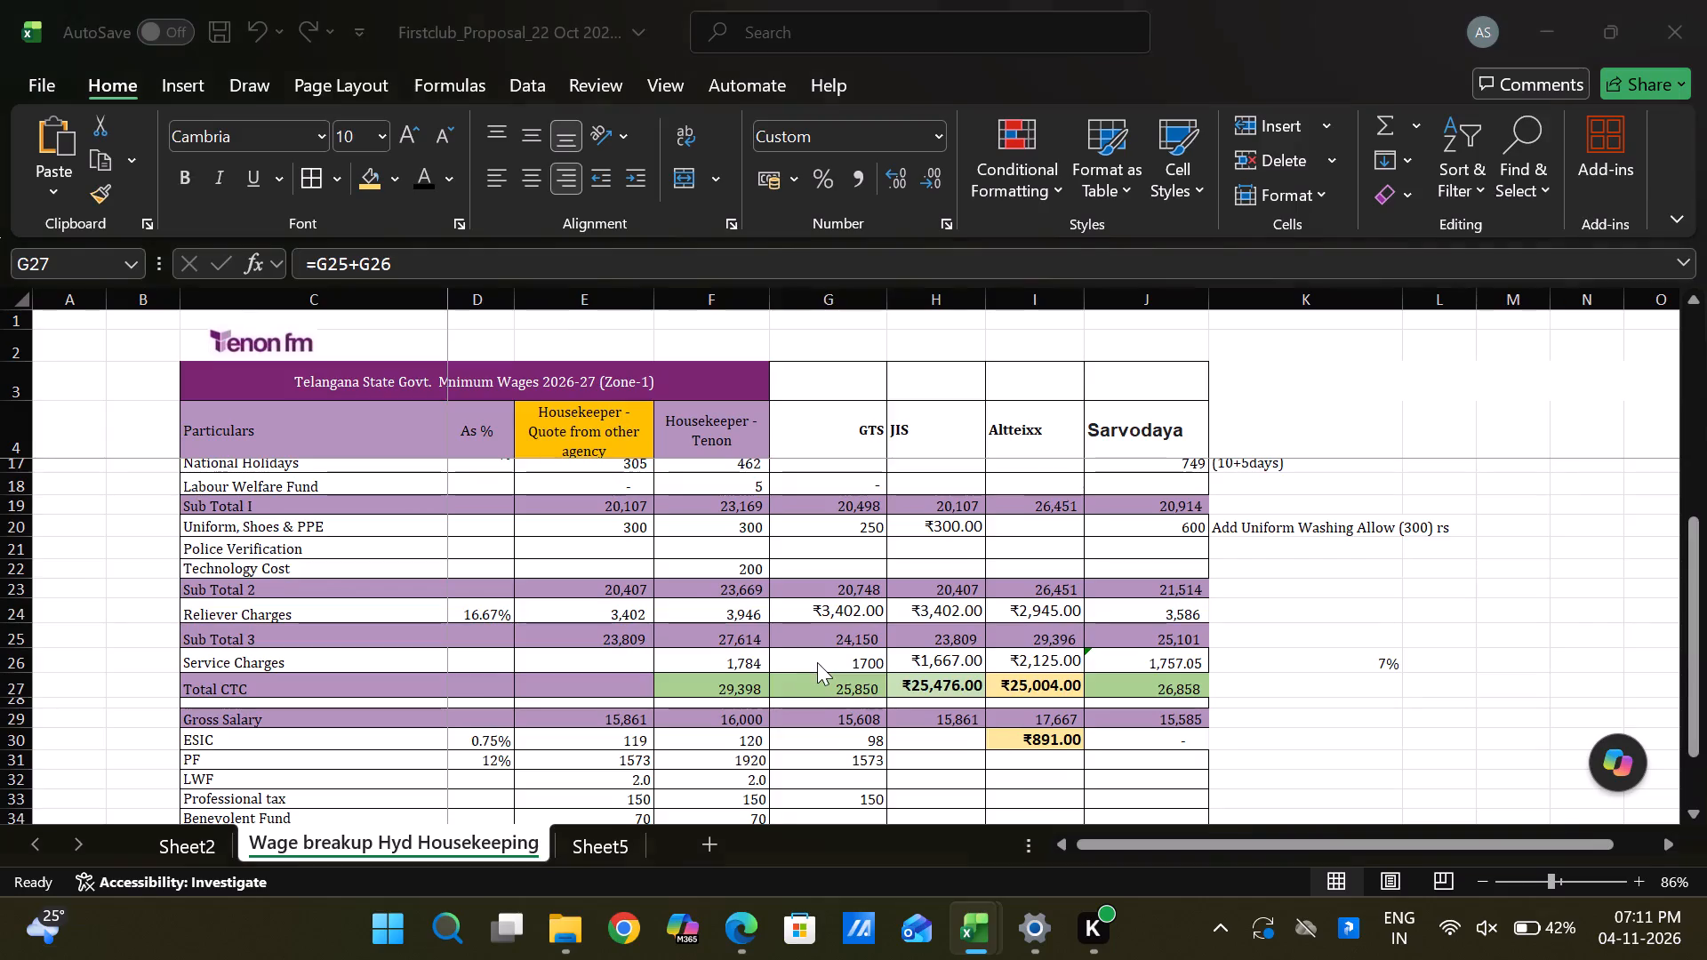
{"action": "key", "text": "alt+Tab"}
{"action": "key", "text": "alt+Tab"}
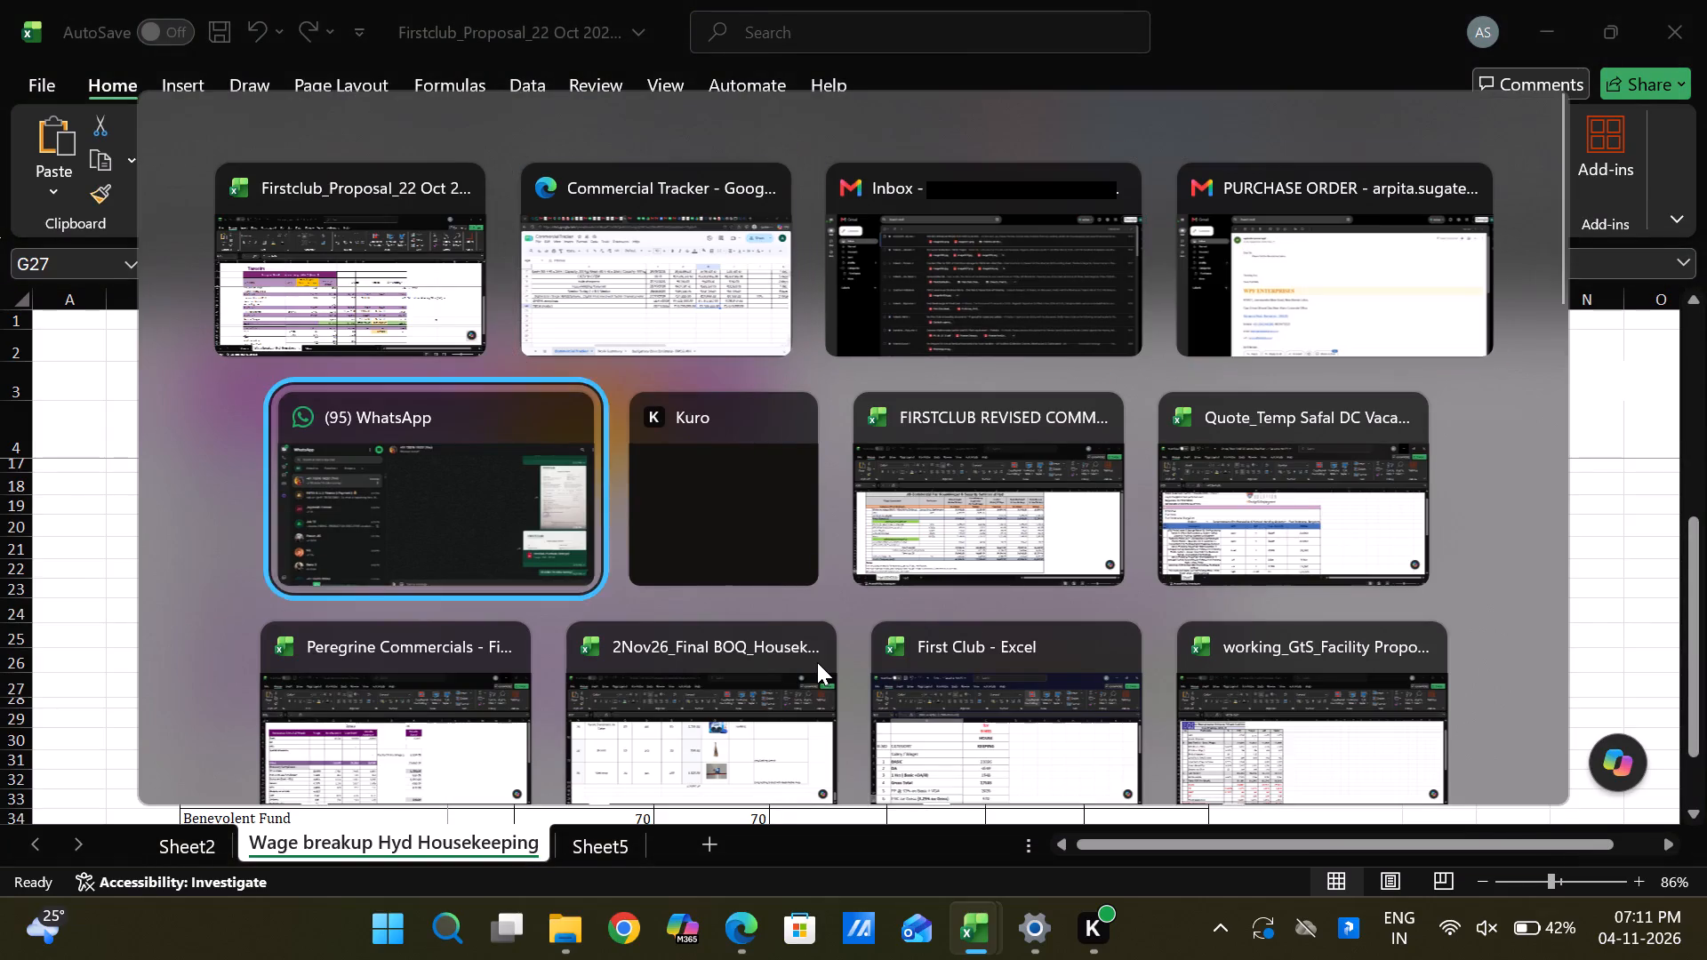